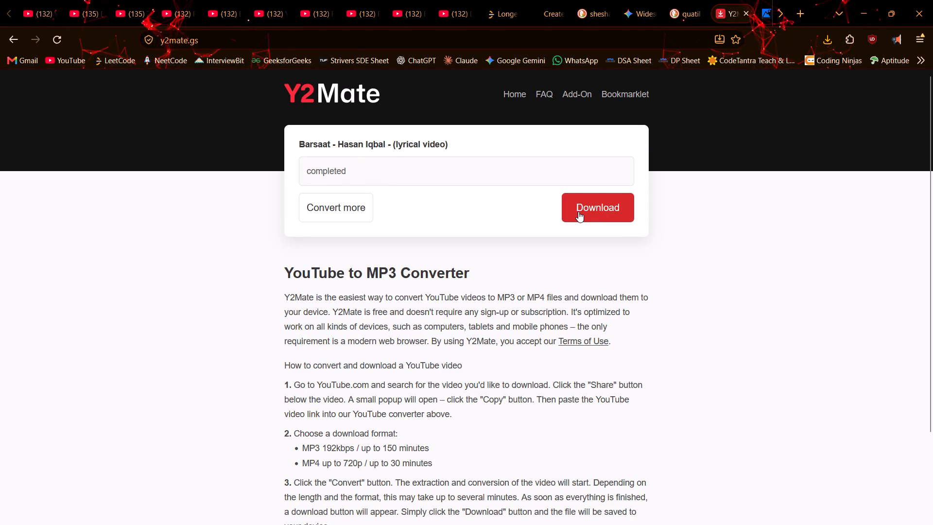
Download the converted "Barsaat - Hasan Iqbal - (lyrical video)" audio as an MP3 into the Downloads yt folder.
left_click(578, 211)
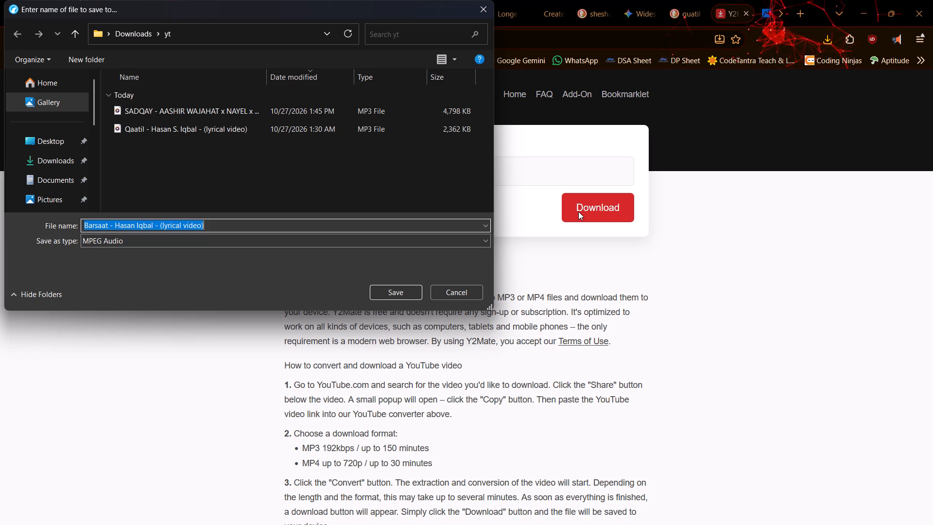
left_click(394, 296)
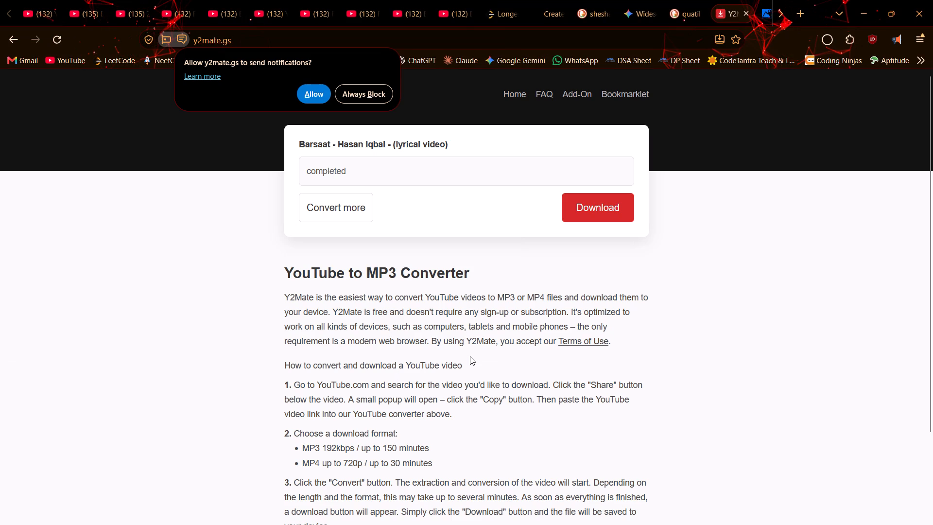
Switch to Clipchamp and import the "Barsaat - Hasan Iqbal - (lyrical video)" MP3 from the yt folder into the project's media.
left_click(675, 524)
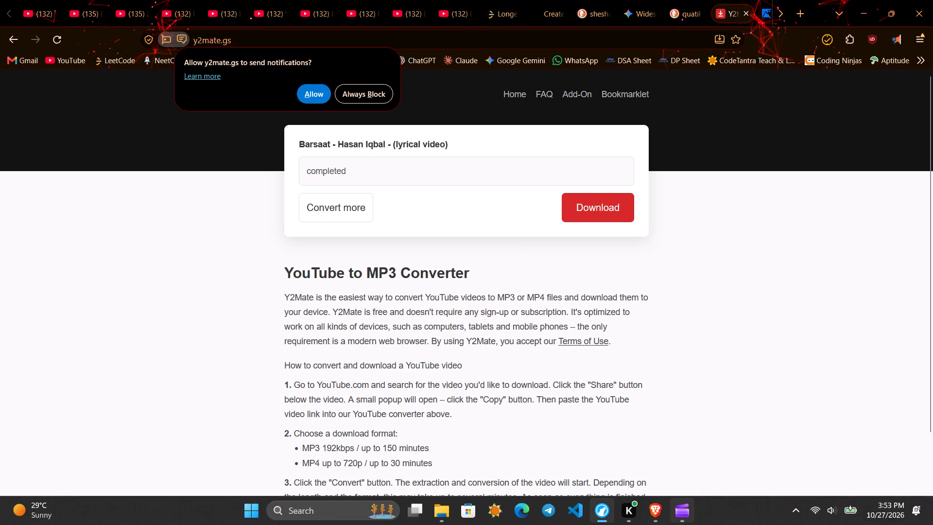
left_click(113, 70)
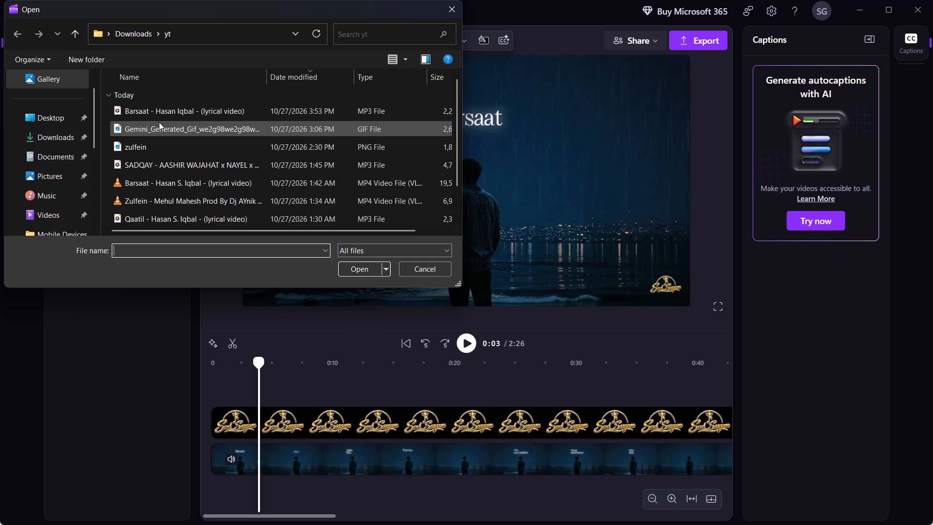
left_click(164, 110)
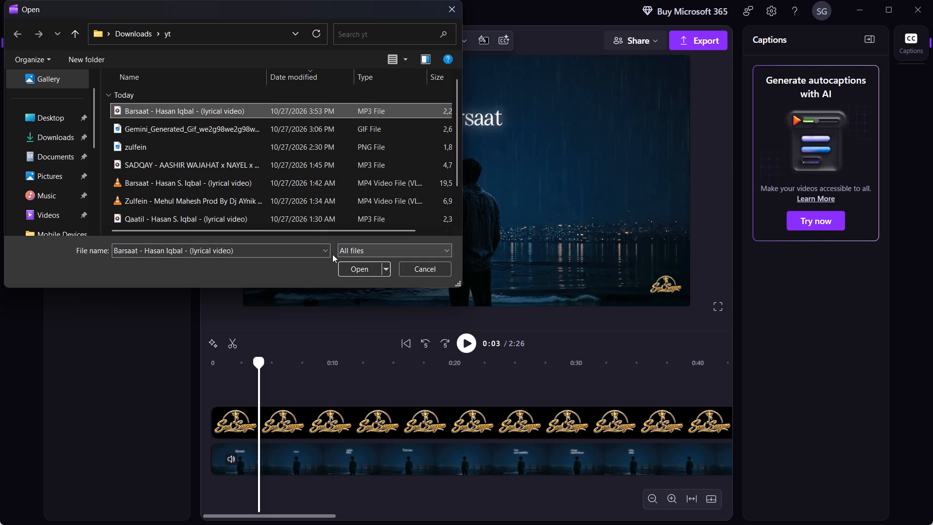
left_click(355, 264)
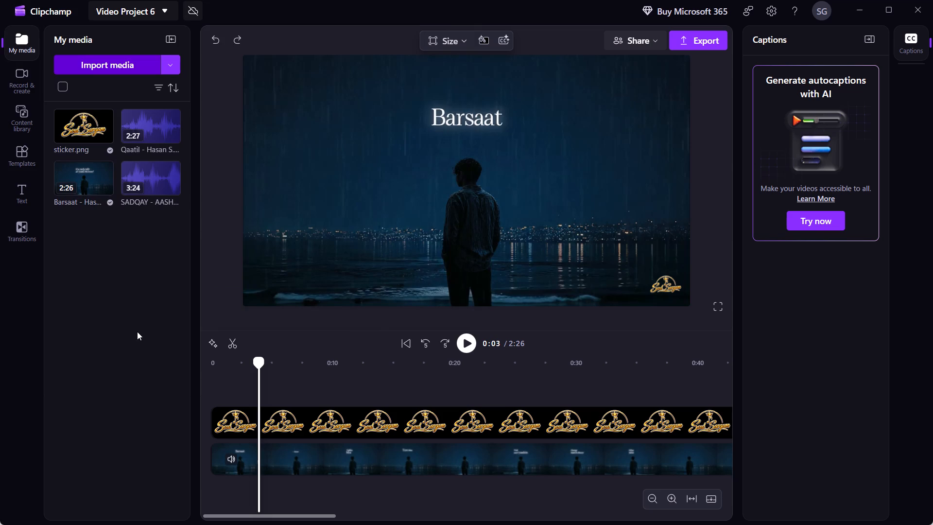
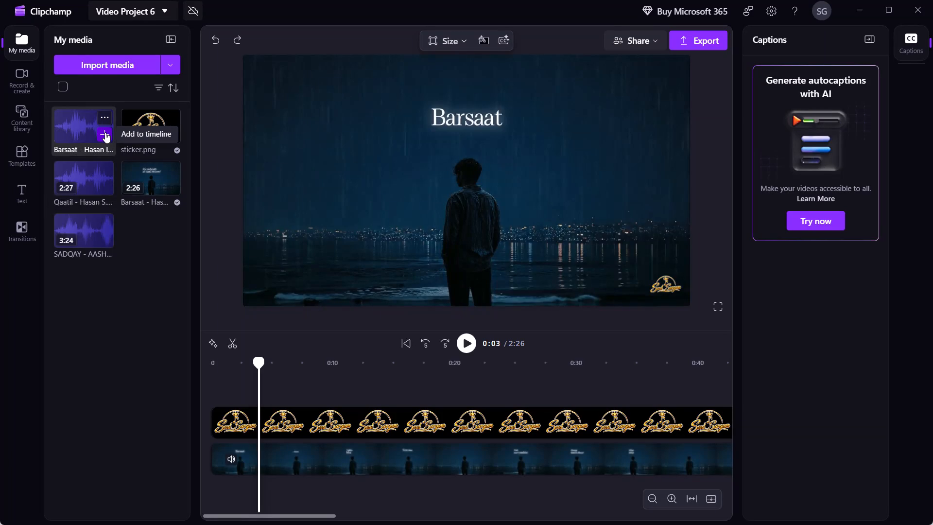
Add the Barsaat MP3 to the timeline and align its start with the beginning of the lyrical video clip.
left_click(105, 132)
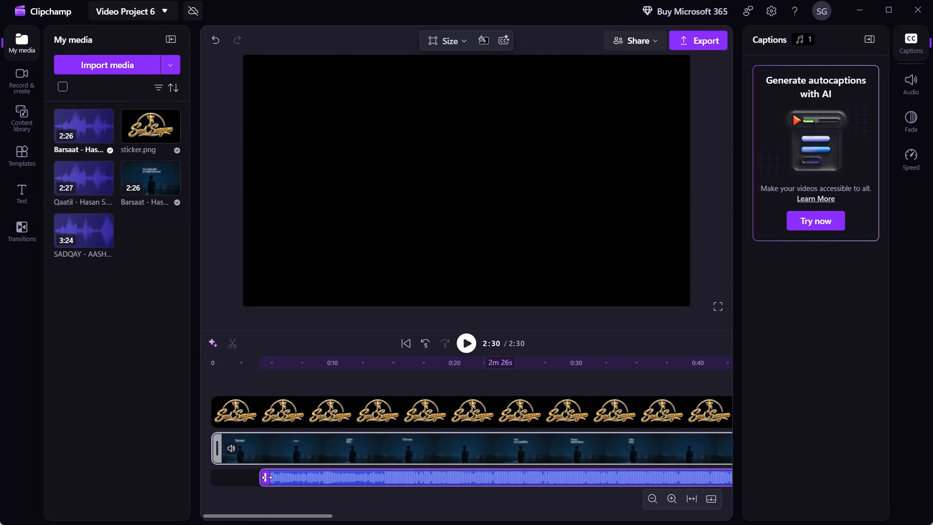
left_click_drag(267, 477, 218, 477)
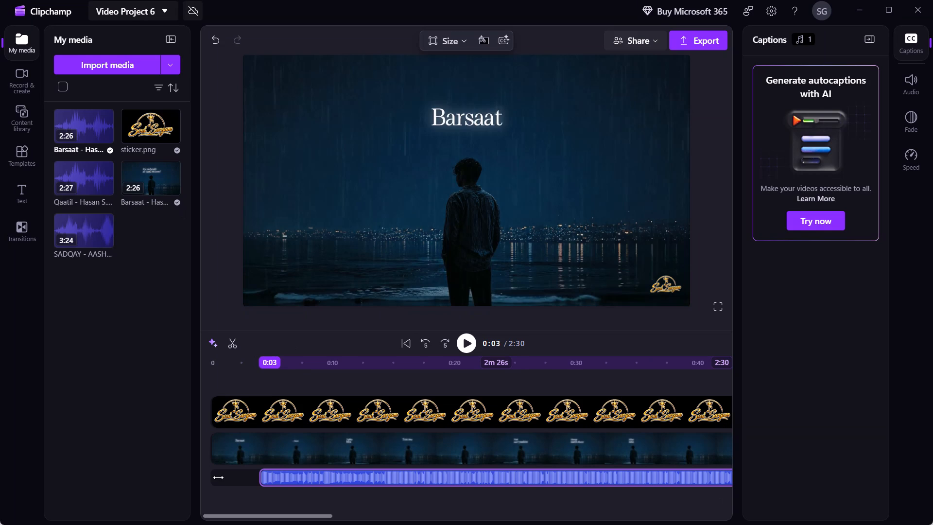
left_click_drag(218, 477, 281, 476)
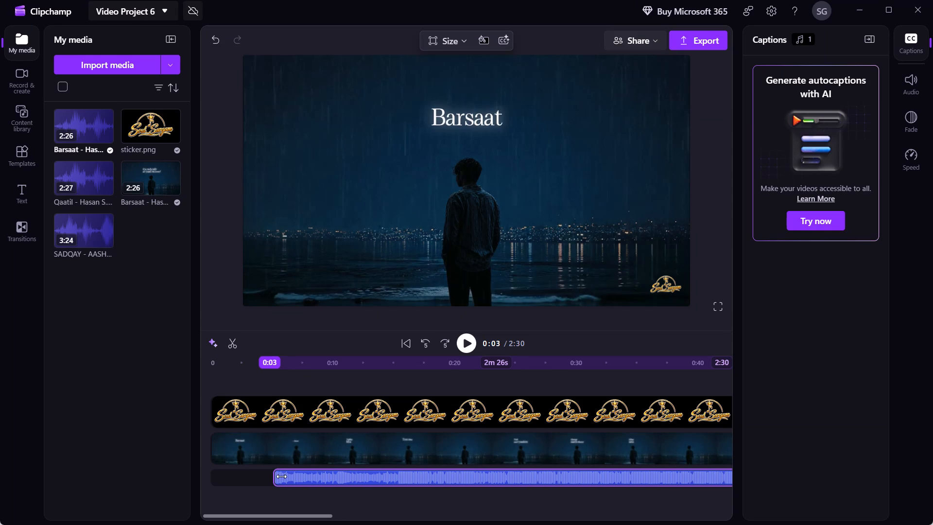
key("ctrl+z")
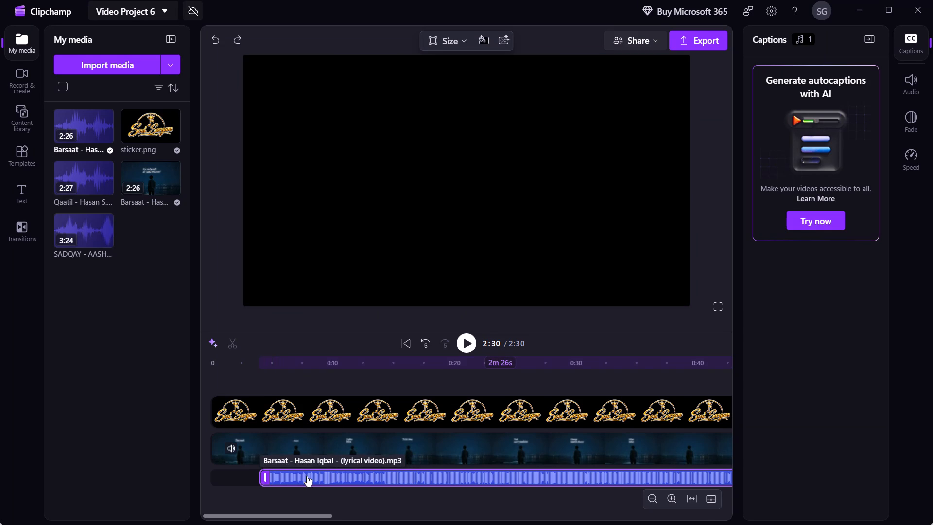
left_click_drag(313, 477, 267, 478)
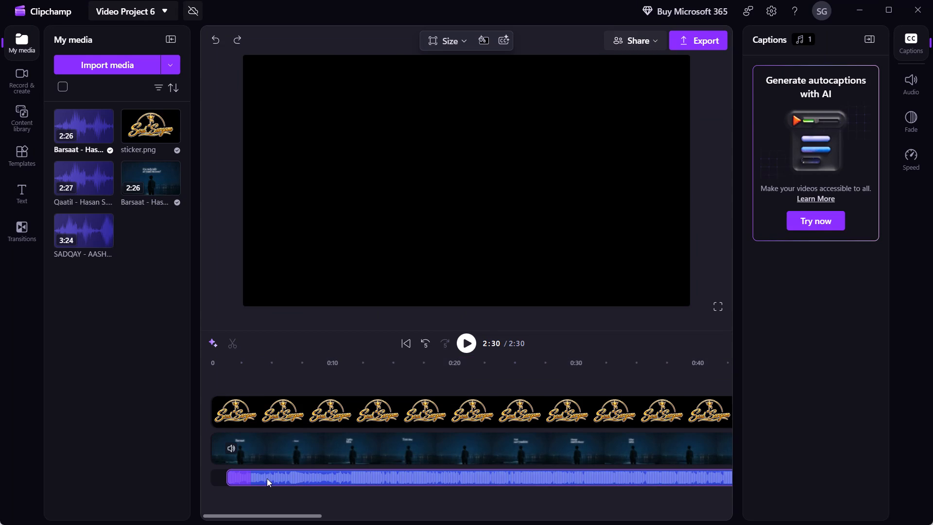
left_click_drag(267, 478, 259, 476)
Mute the original audio of the Barsaat lyrical video clip on the timeline.
left_click(233, 449)
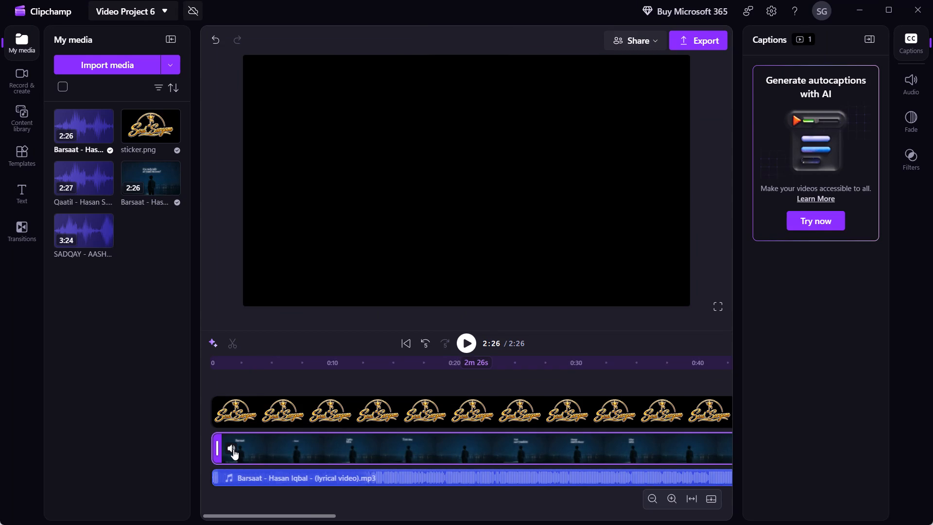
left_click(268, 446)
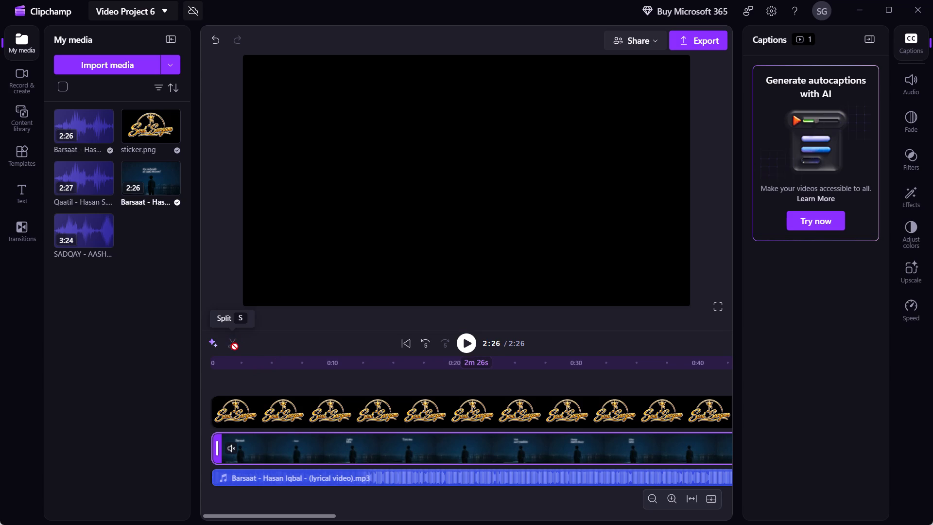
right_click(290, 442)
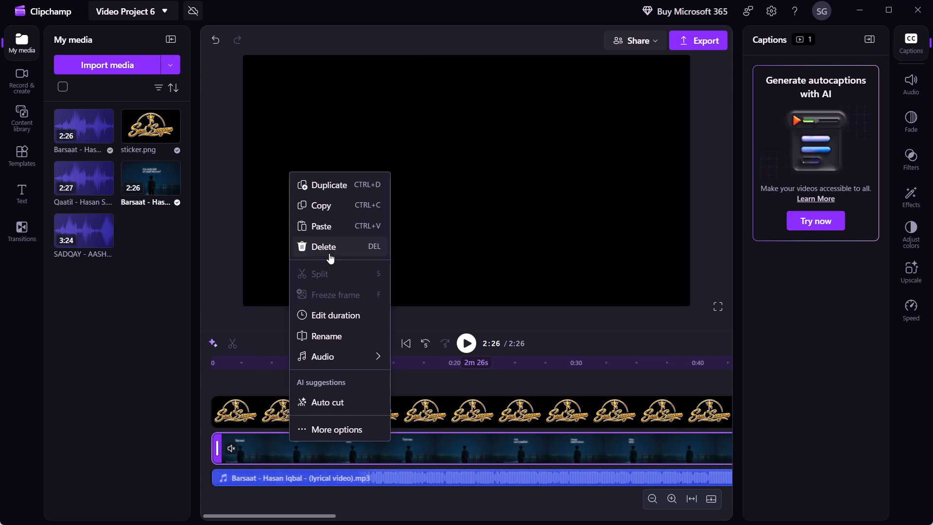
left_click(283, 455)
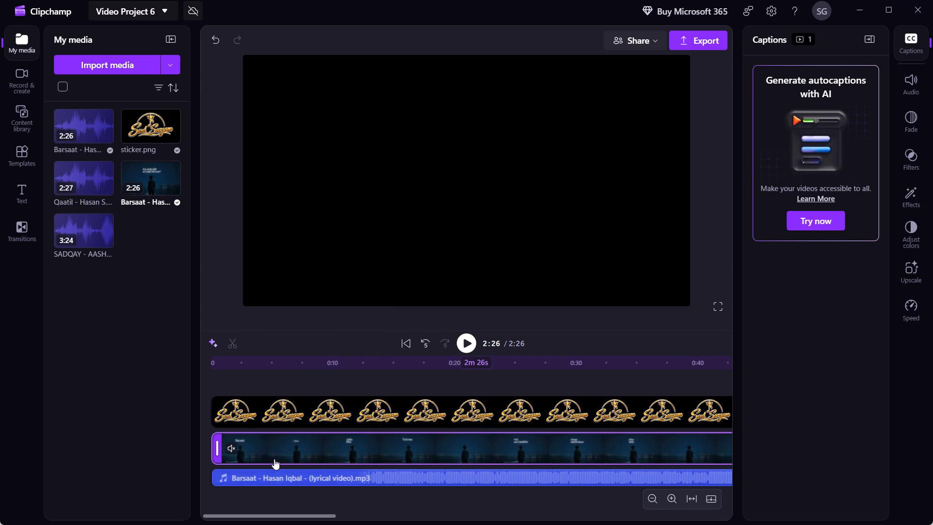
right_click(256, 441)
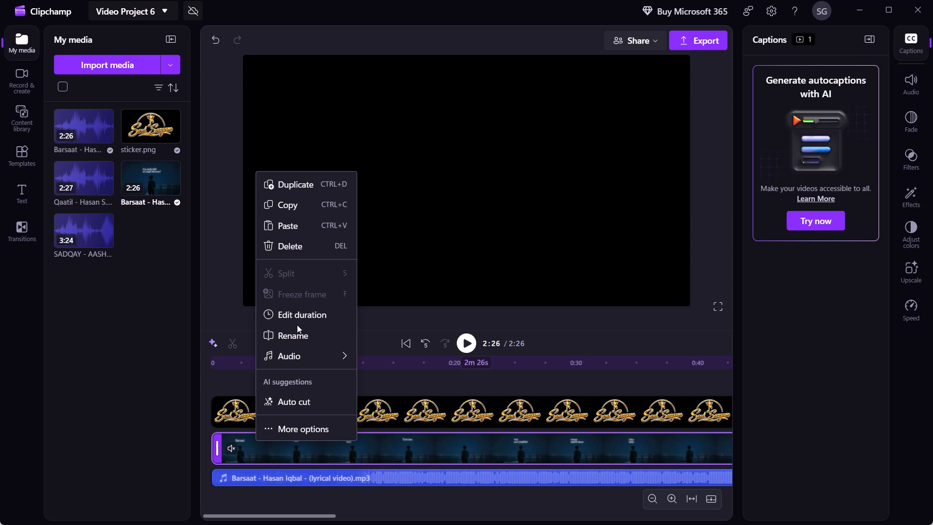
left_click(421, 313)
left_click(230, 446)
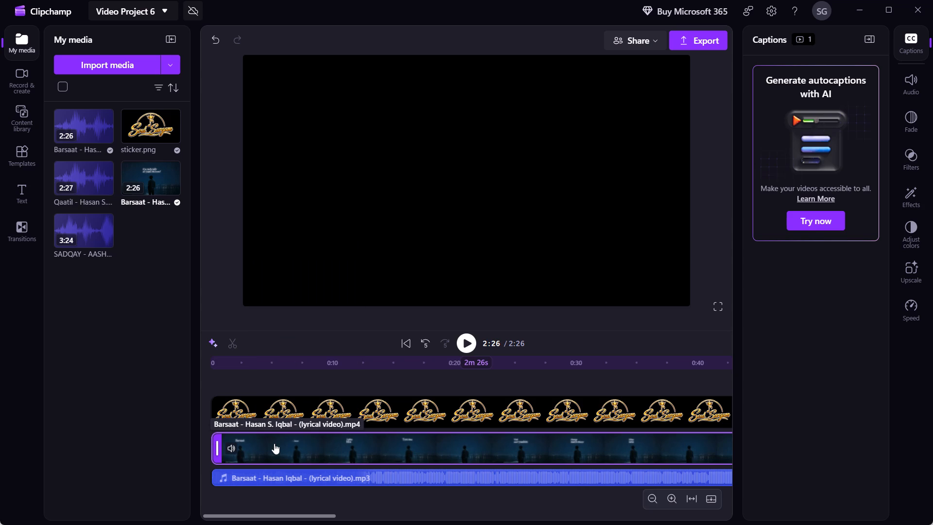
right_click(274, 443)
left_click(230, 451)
Check how the ends of the sticker, video and MP3 clips line up on the timeline.
scroll(312, 437, "left", 5)
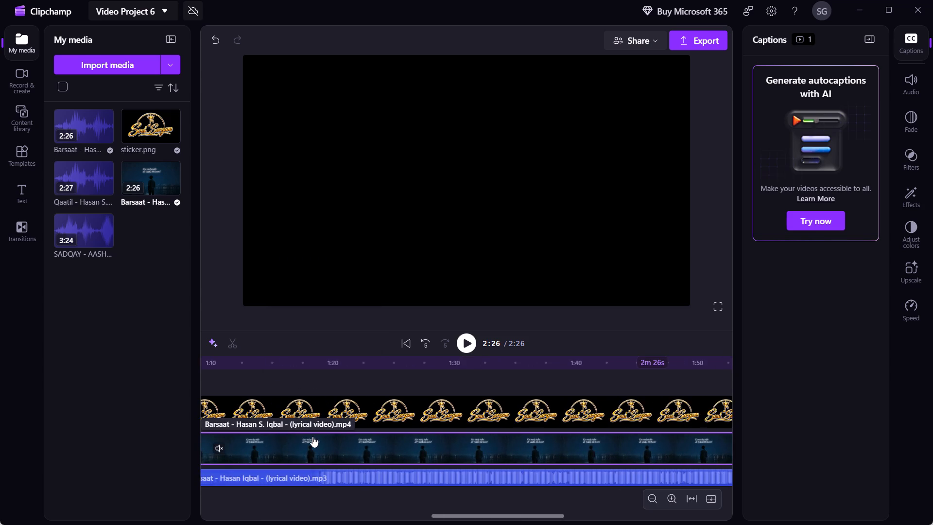
scroll(312, 437, "left", 3)
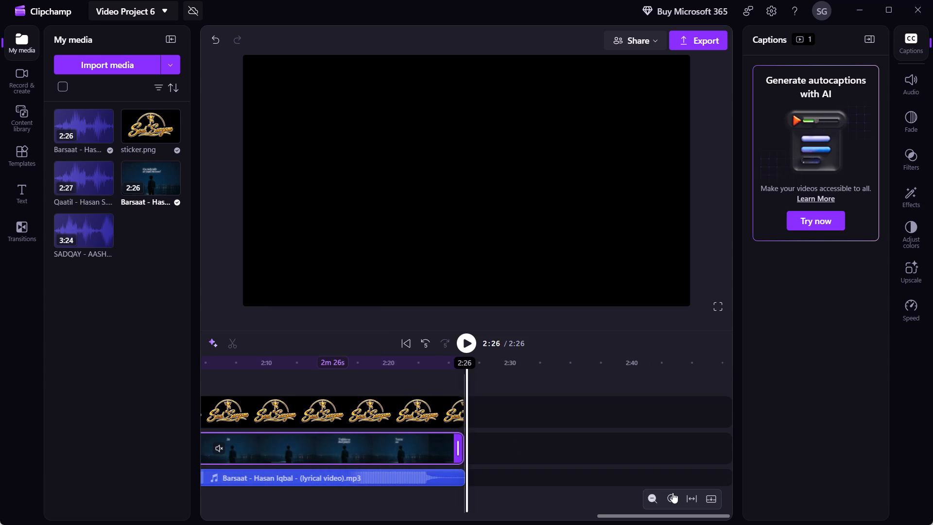
left_click(690, 497)
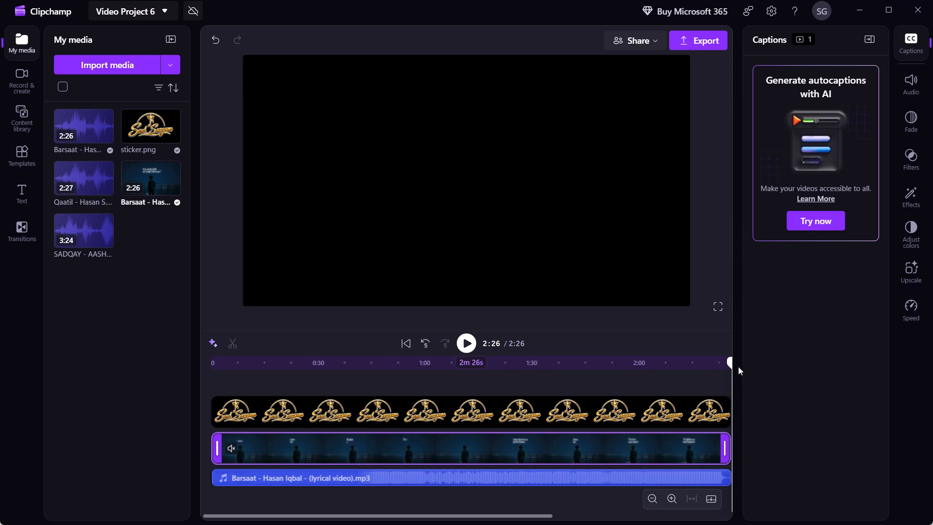
scroll(520, 467, "left", 1)
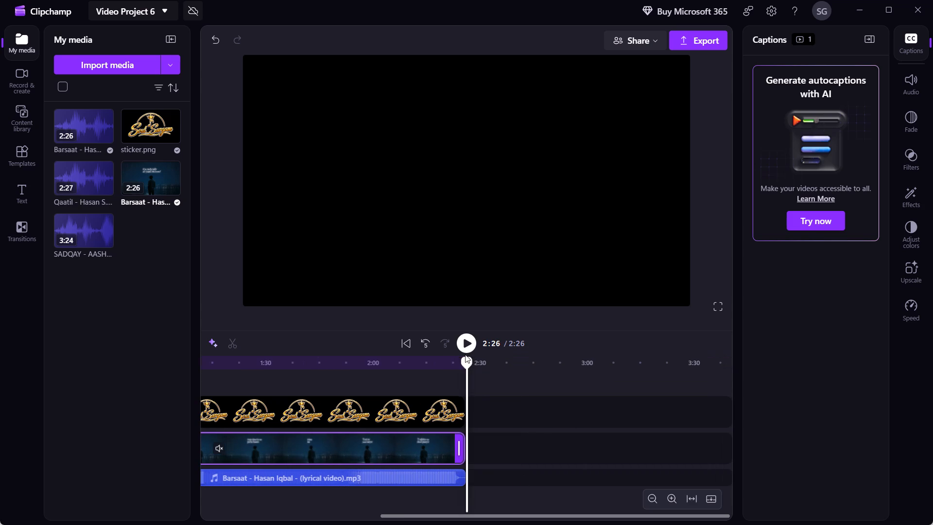
left_click(463, 450)
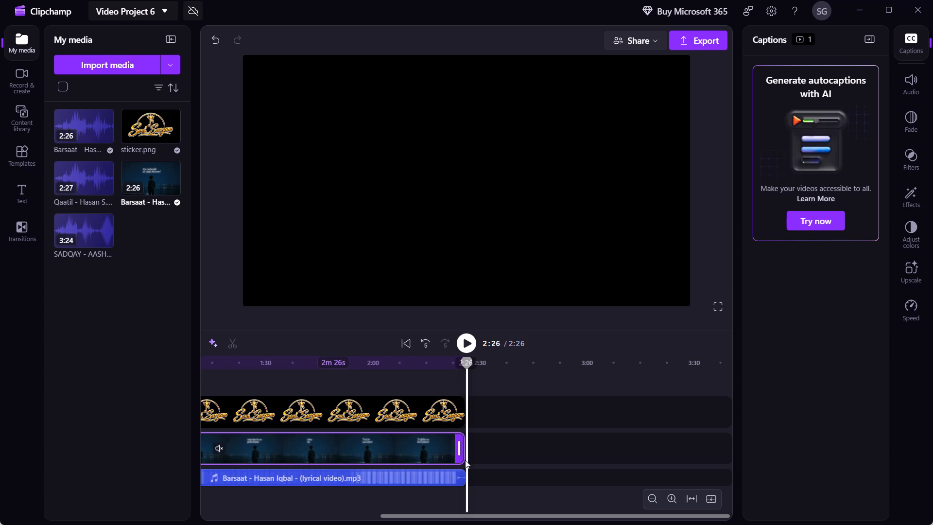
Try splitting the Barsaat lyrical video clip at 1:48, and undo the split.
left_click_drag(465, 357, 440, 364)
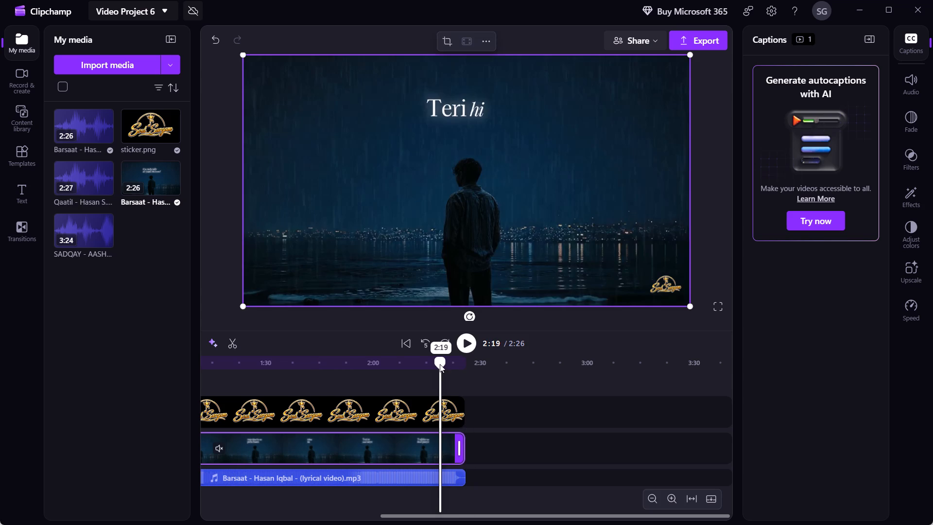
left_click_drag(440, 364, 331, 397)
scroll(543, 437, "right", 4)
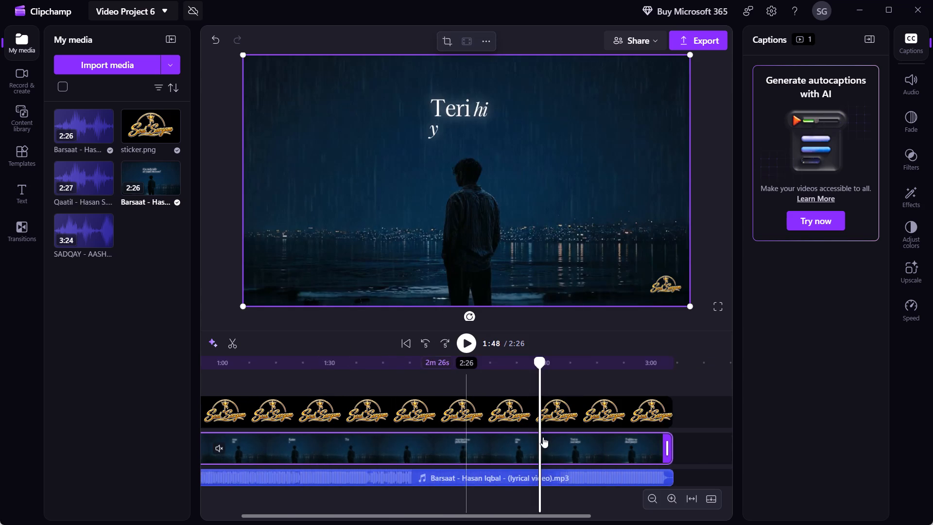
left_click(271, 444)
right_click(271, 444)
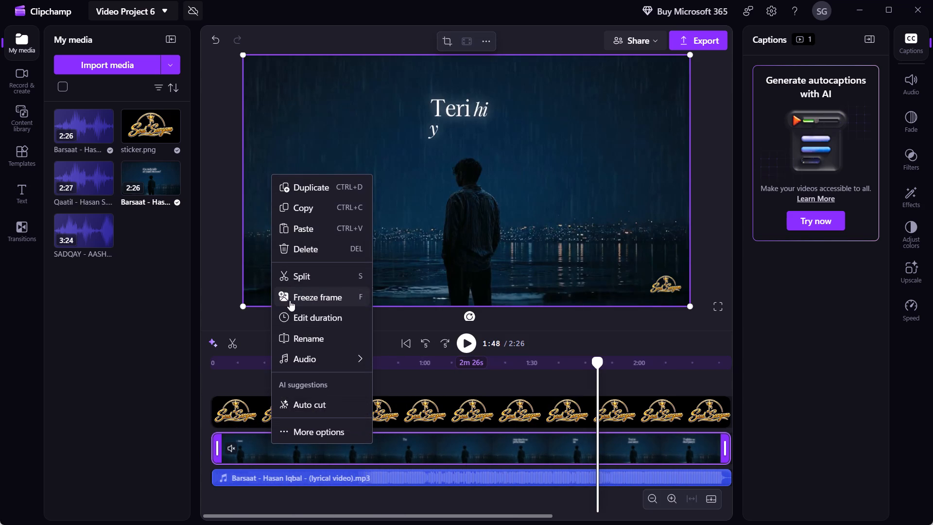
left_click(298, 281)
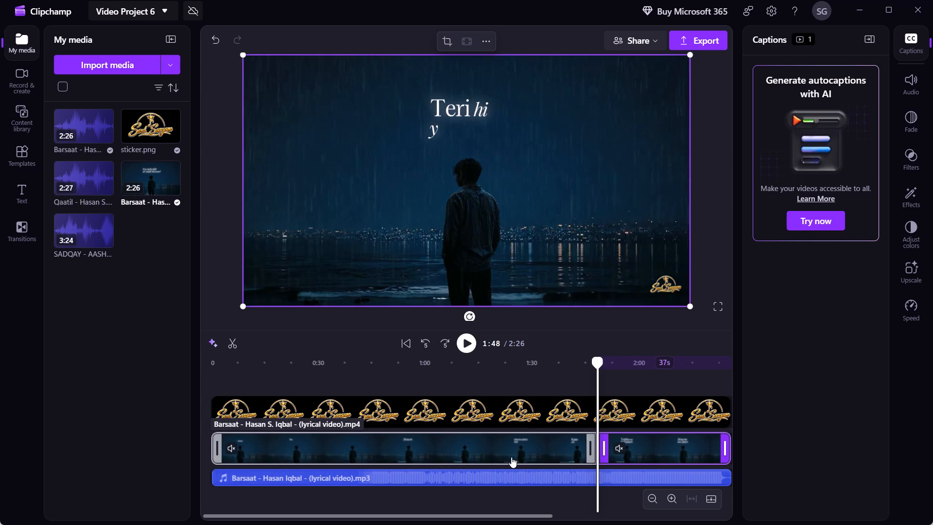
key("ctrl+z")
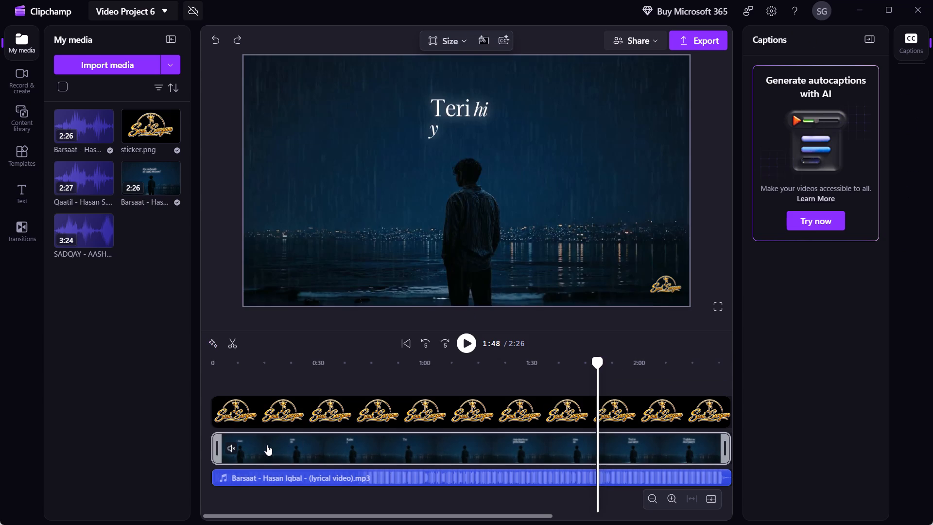
Split the Barsaat lyrical video clip at about 0:04, between the opening title and the artist credit.
left_click(264, 446)
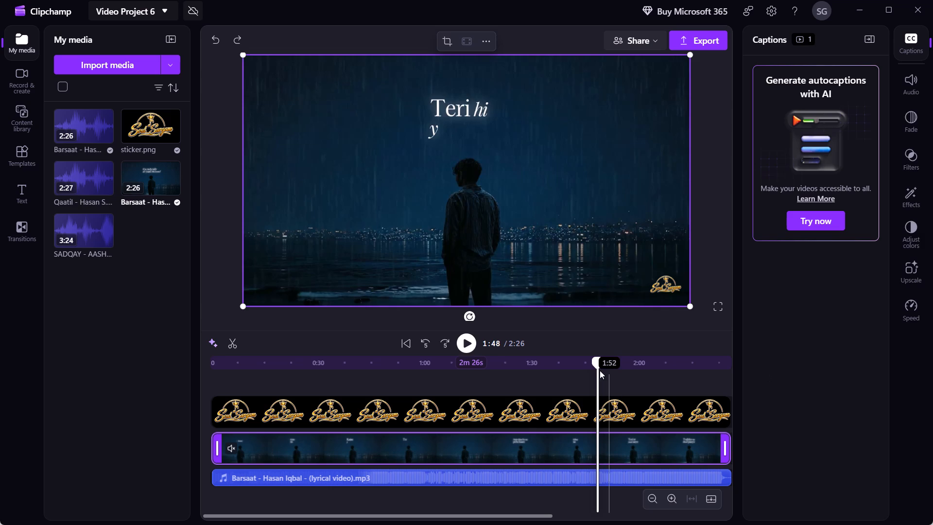
left_click(597, 366)
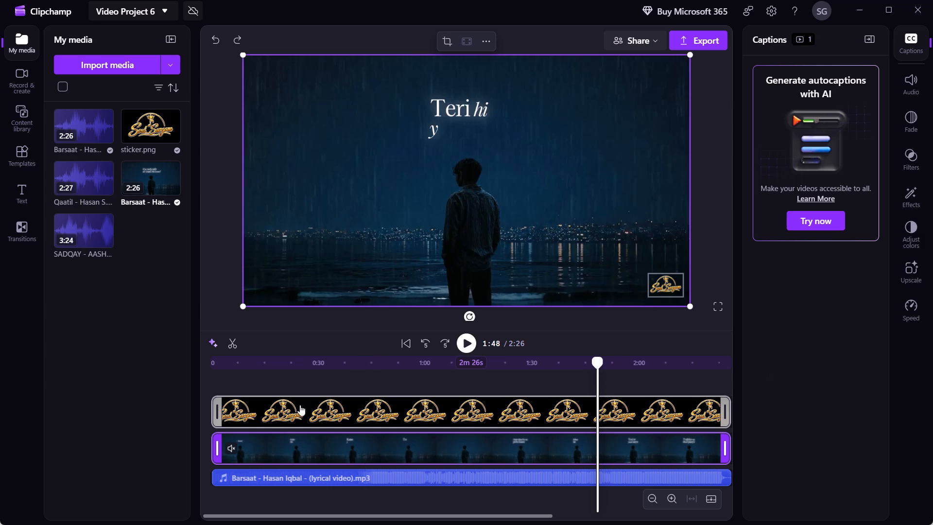
left_click_drag(597, 366, 267, 353)
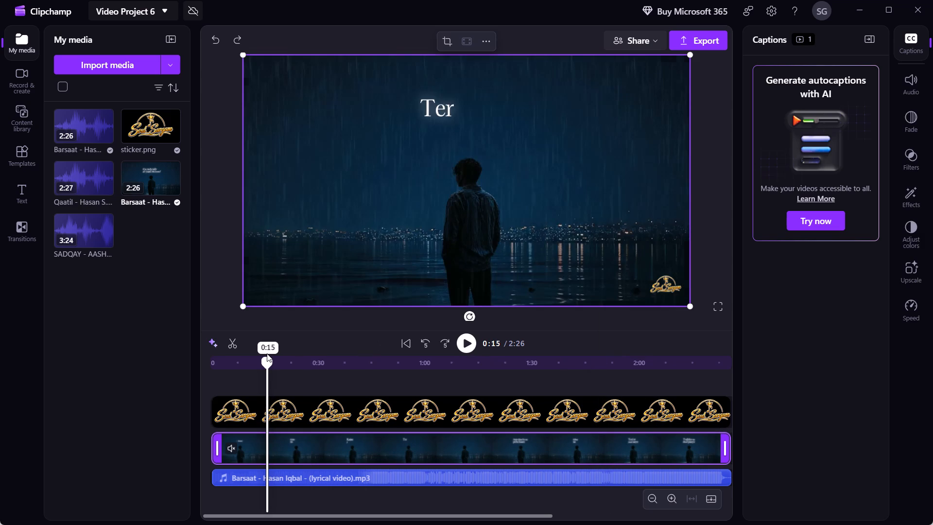
left_click_drag(267, 353, 266, 353)
left_click_drag(268, 362, 258, 366)
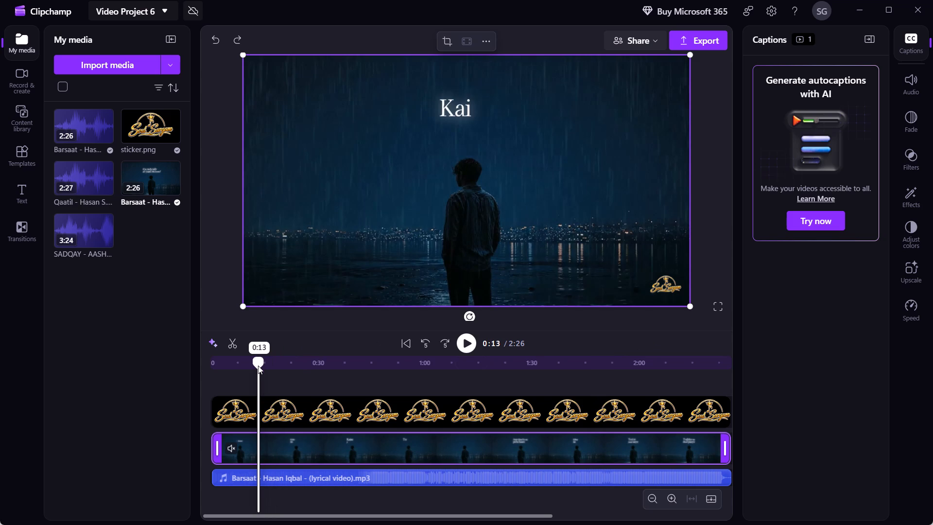
left_click_drag(258, 366, 247, 367)
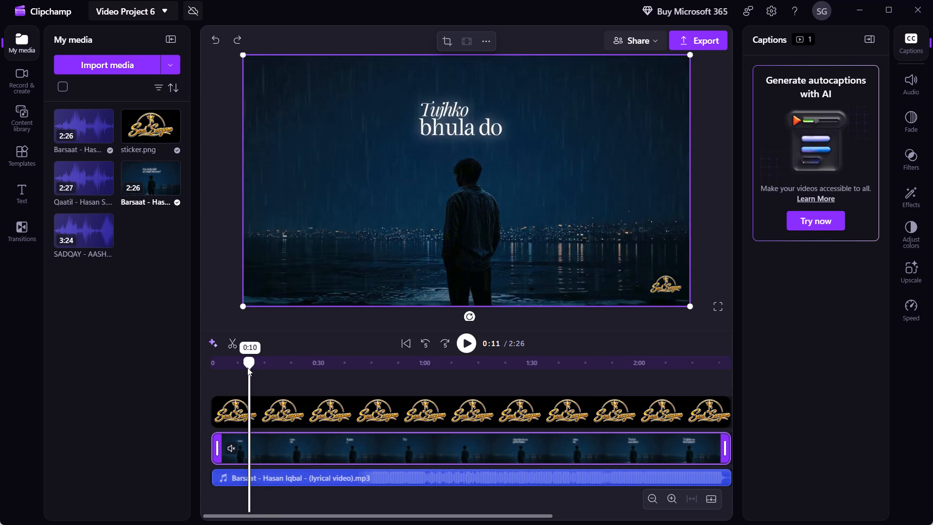
left_click_drag(247, 367, 236, 368)
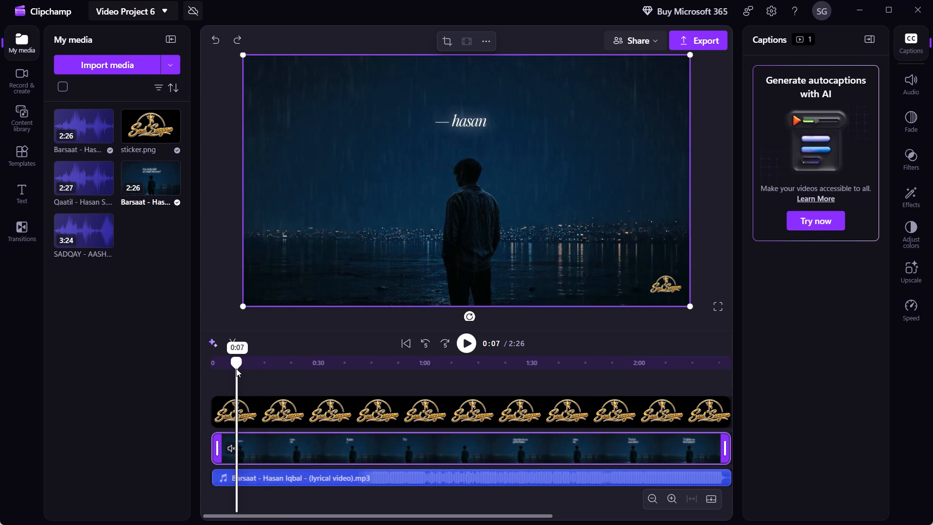
left_click_drag(236, 368, 222, 369)
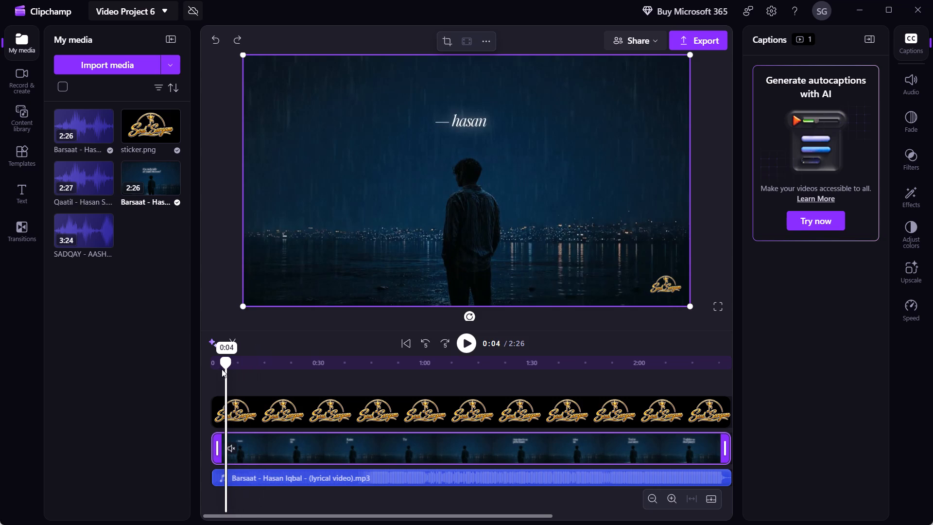
left_click_drag(222, 369, 214, 369)
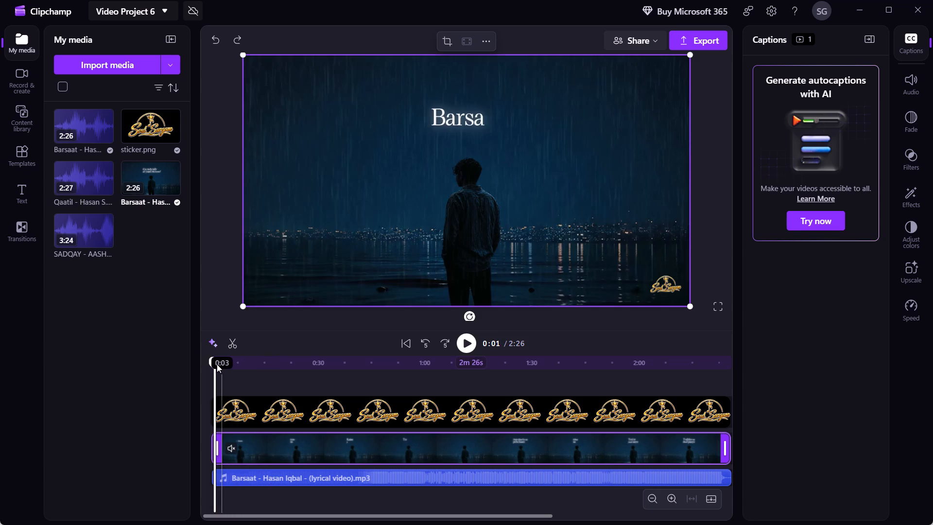
left_click_drag(213, 363, 214, 363)
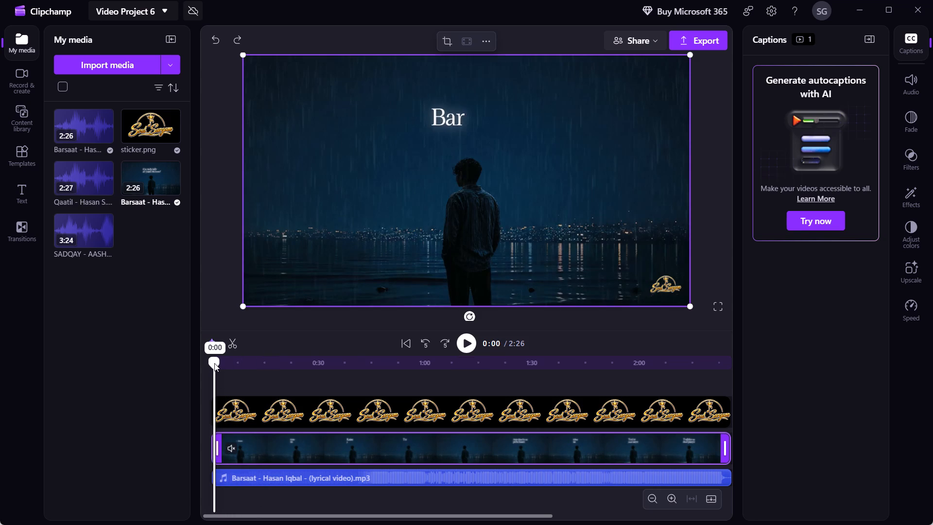
left_click_drag(214, 363, 219, 365)
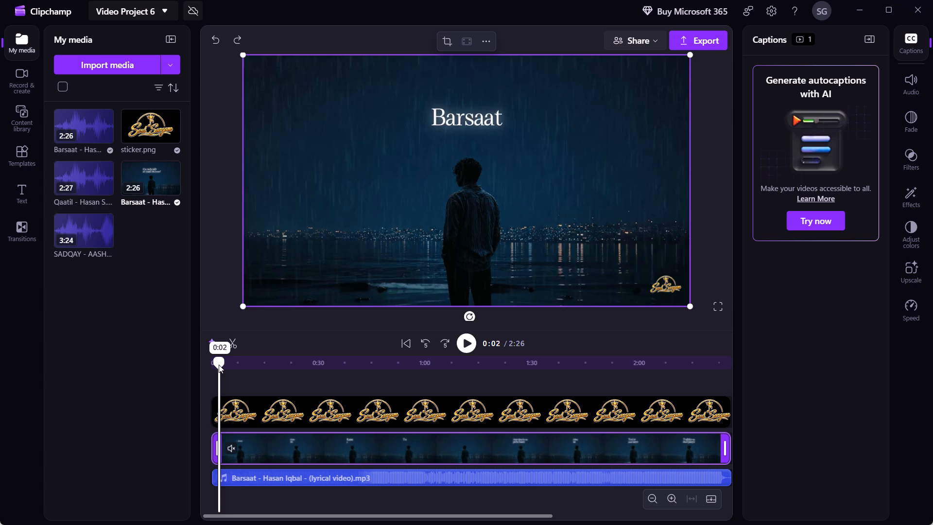
left_click_drag(219, 365, 221, 366)
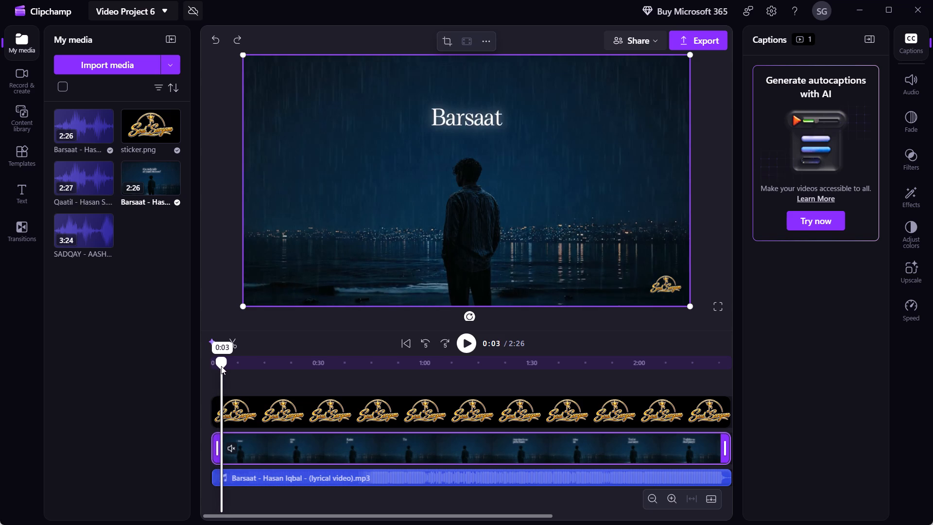
left_click_drag(221, 366, 223, 367)
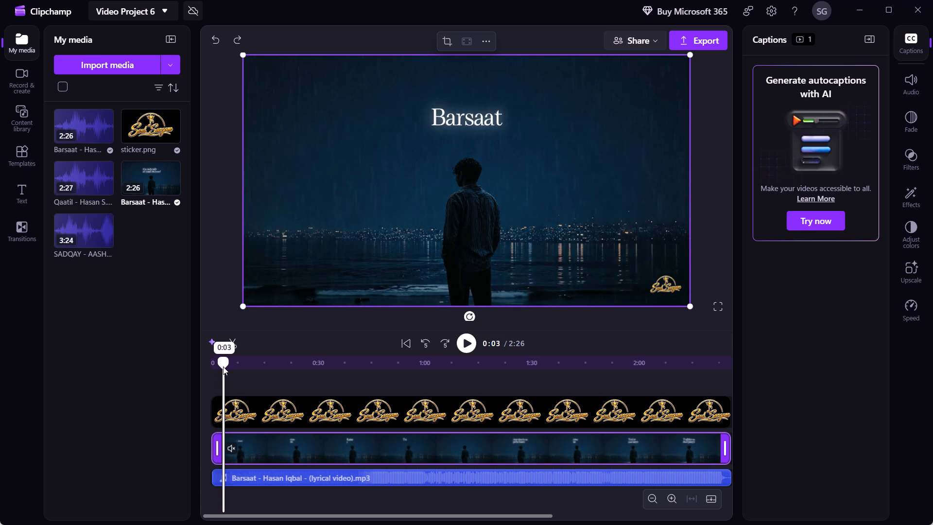
left_click_drag(223, 367, 226, 367)
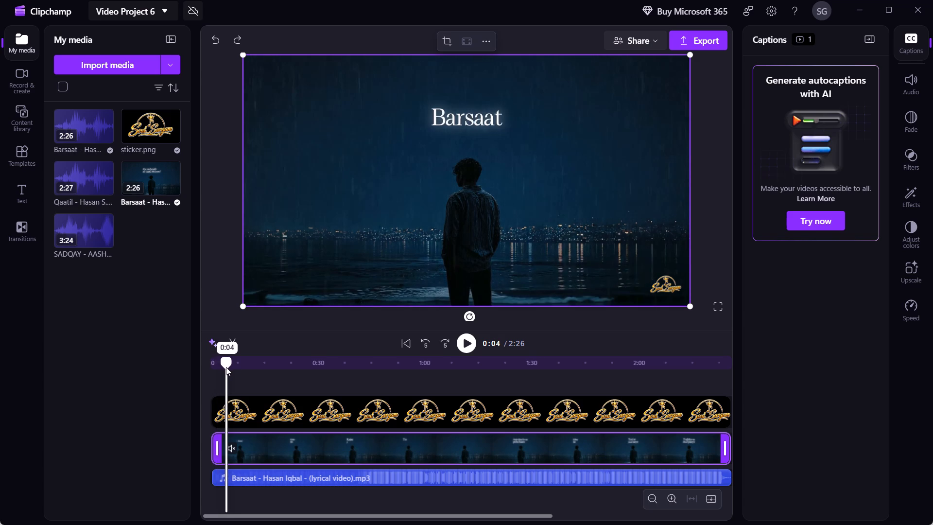
left_click_drag(226, 367, 228, 367)
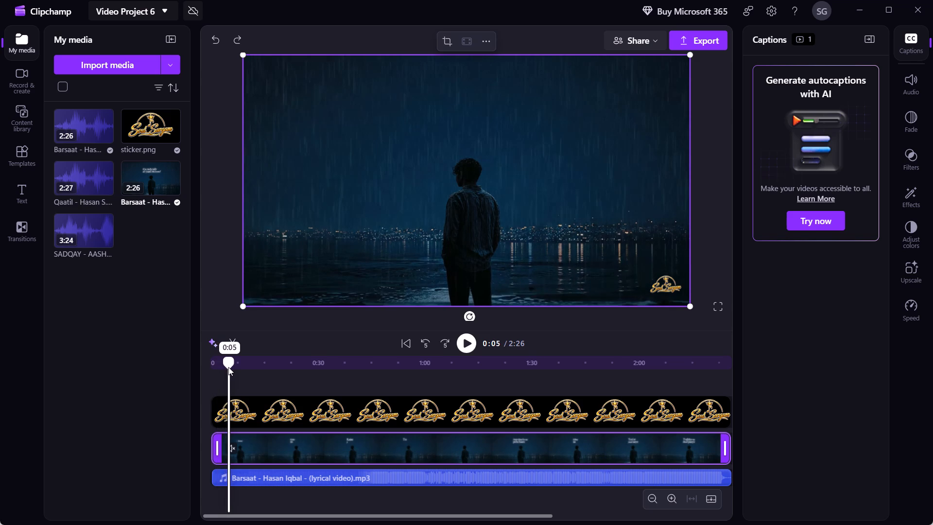
left_click_drag(228, 367, 230, 368)
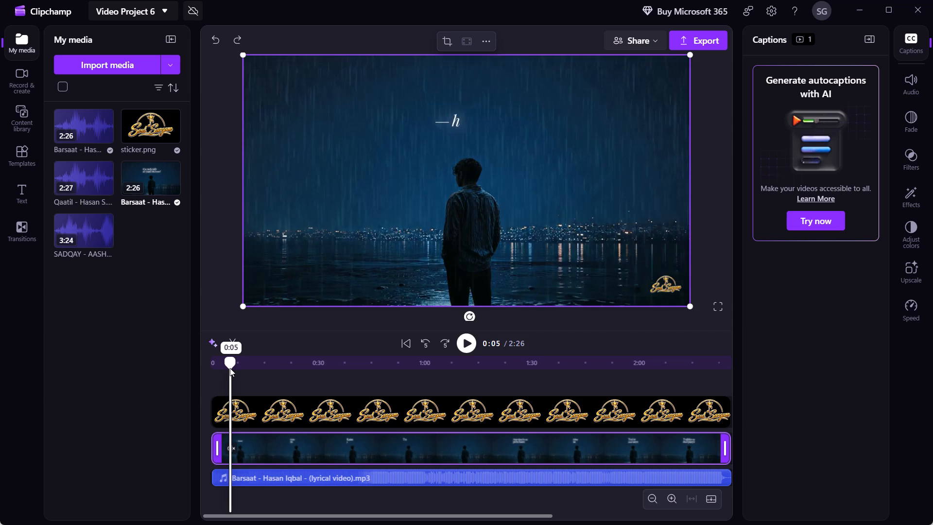
left_click_drag(230, 368, 228, 368)
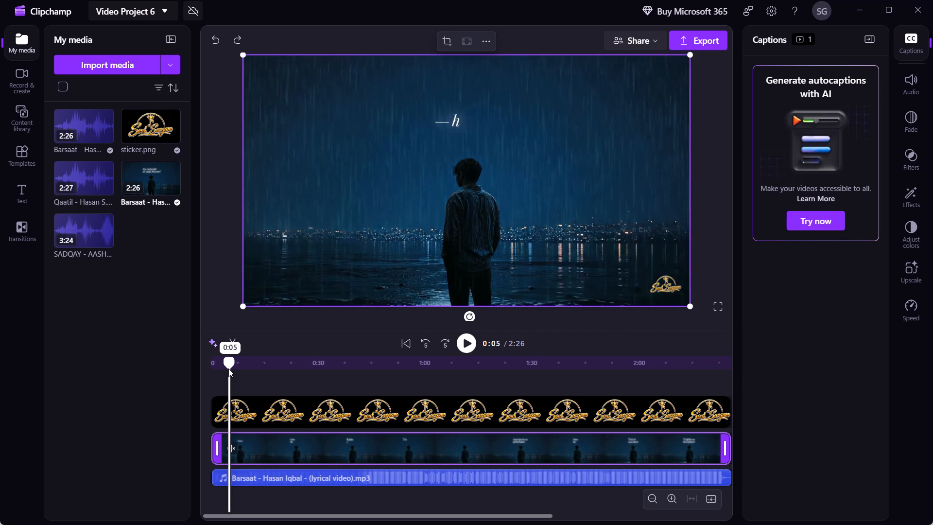
left_click_drag(228, 368, 227, 368)
left_click(236, 345)
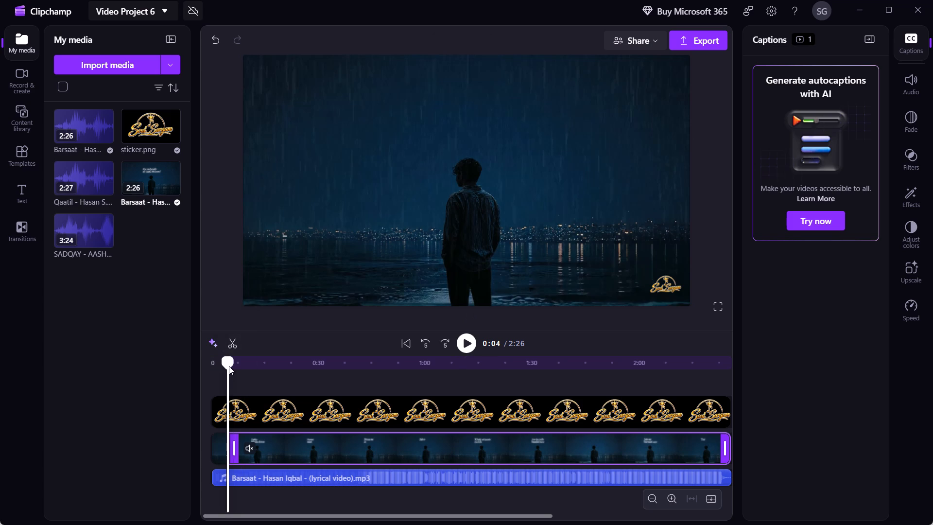
Split the sticker, lyrical video and MP3 clips at 0:10, just before the first lyric line starts.
left_click_drag(229, 366, 231, 366)
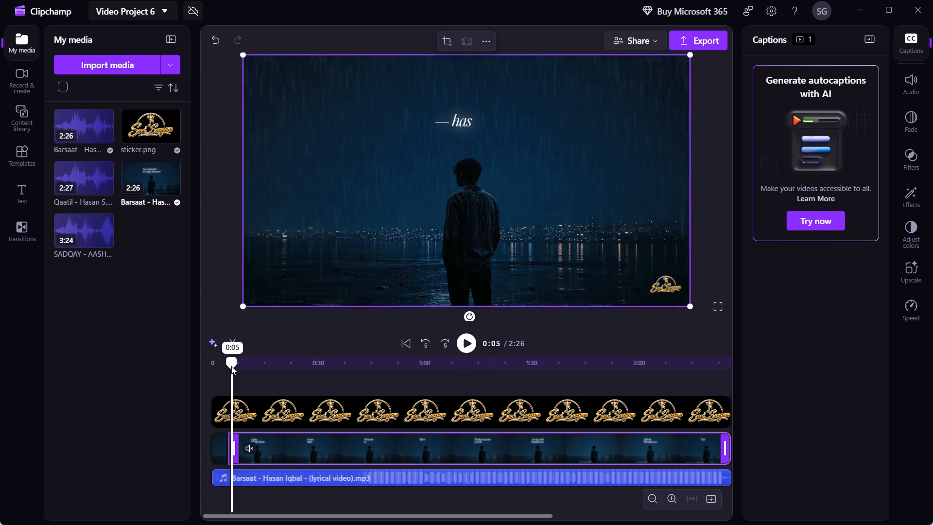
left_click_drag(231, 366, 235, 366)
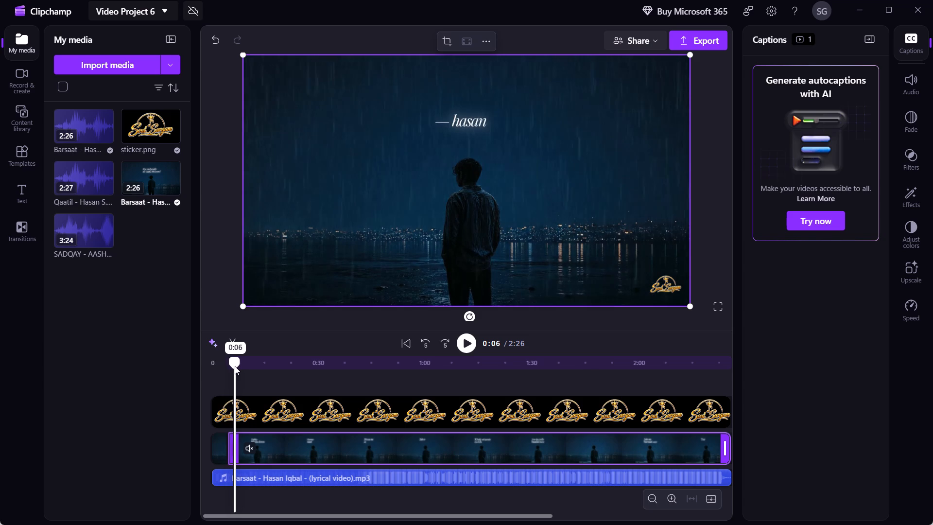
left_click_drag(235, 366, 237, 366)
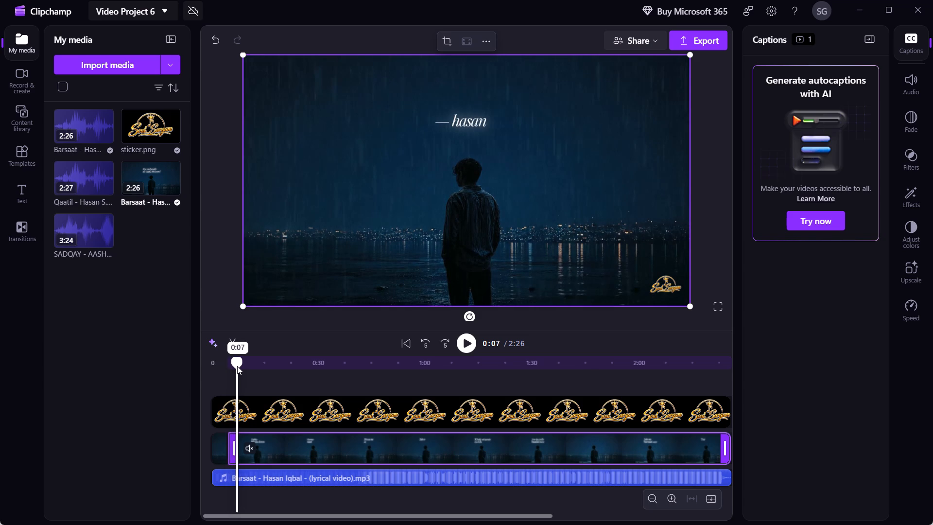
left_click_drag(237, 366, 243, 366)
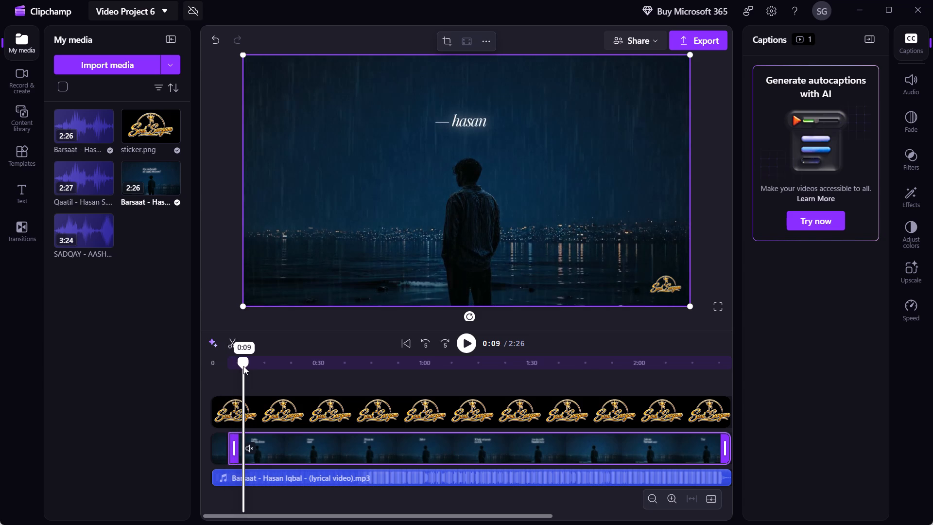
left_click_drag(243, 366, 246, 366)
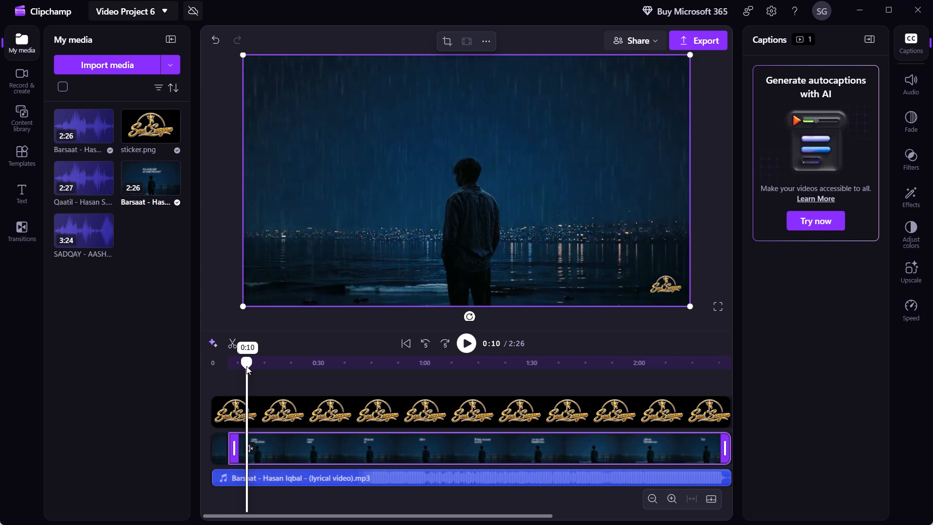
left_click(234, 341)
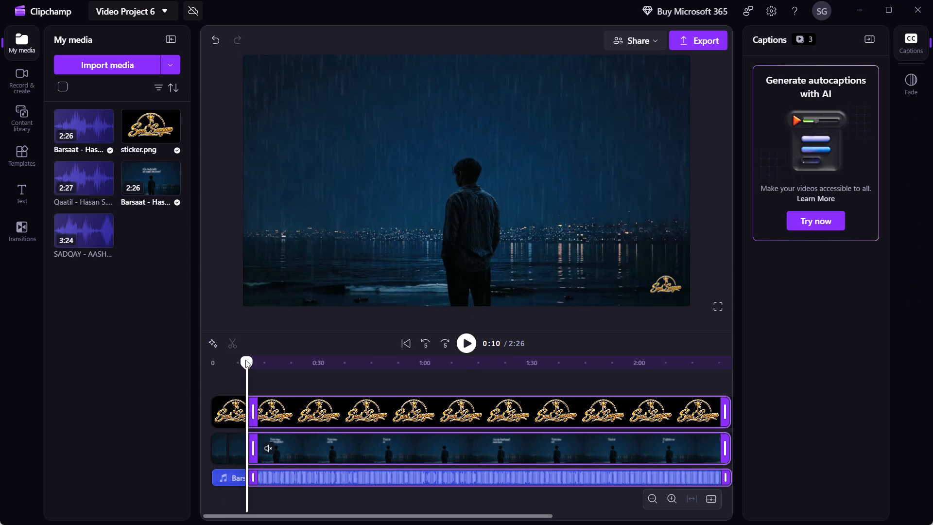
Scrub the preview from the 0:10 cut to 0:20 to check where each opening lyric line appears and changes.
left_click_drag(245, 360, 246, 360)
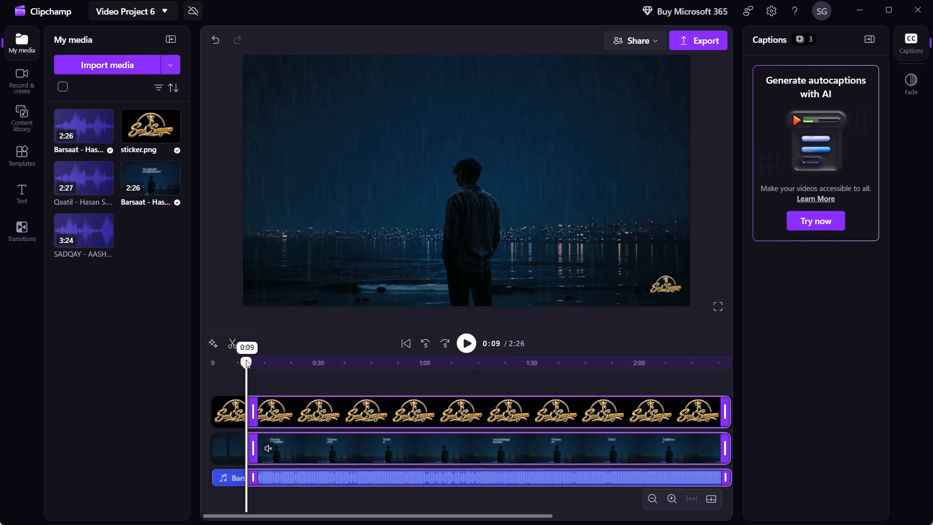
left_click_drag(246, 360, 247, 360)
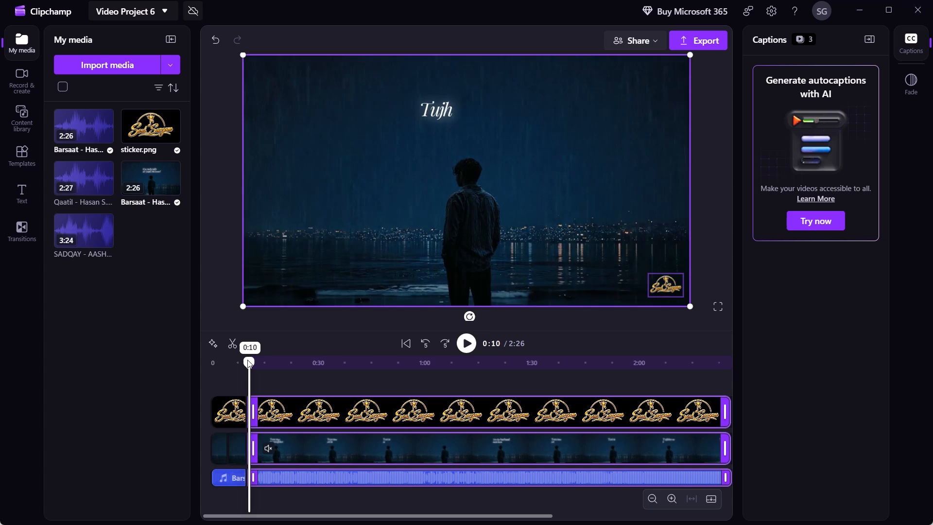
left_click_drag(247, 360, 247, 360)
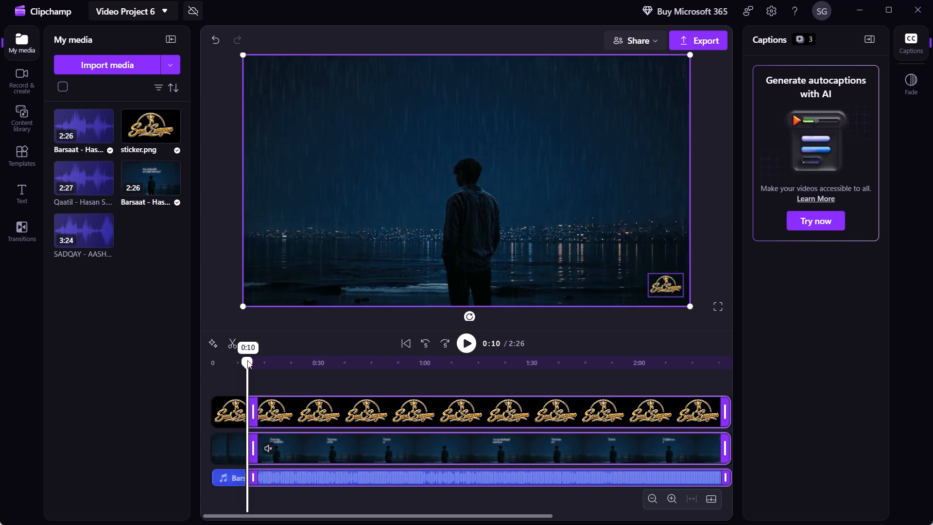
left_click_drag(247, 360, 251, 360)
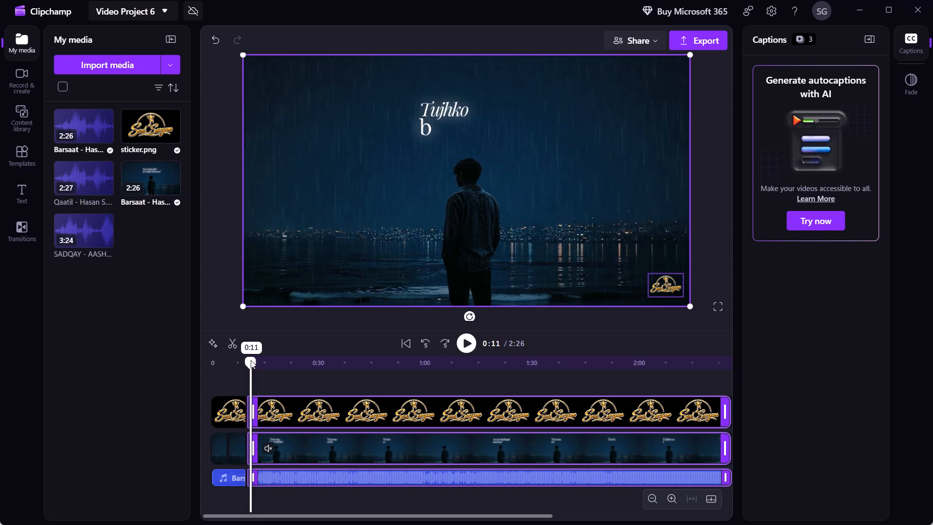
left_click_drag(251, 360, 254, 360)
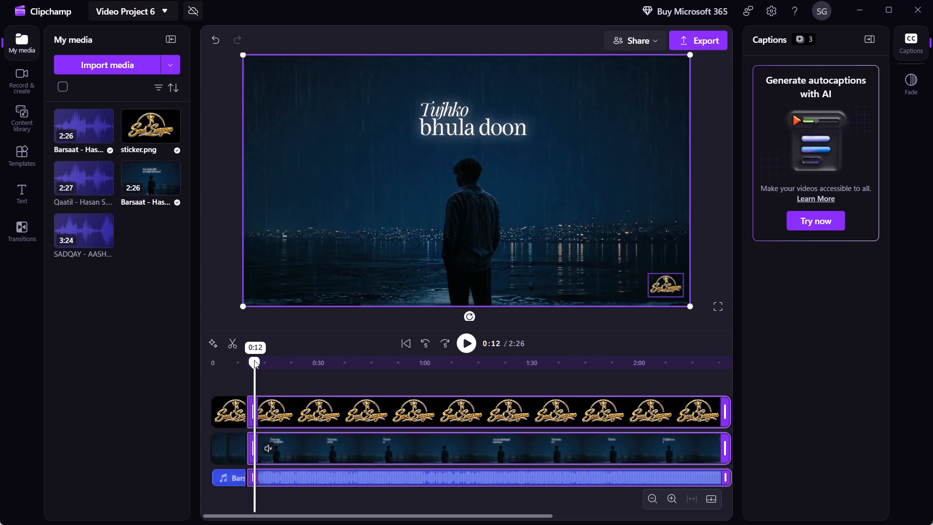
left_click_drag(254, 360, 259, 360)
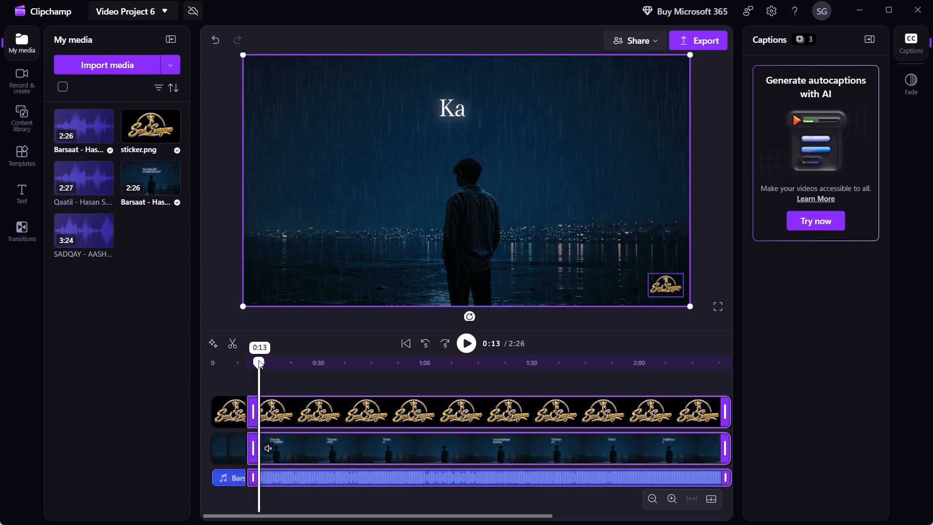
left_click_drag(259, 360, 268, 360)
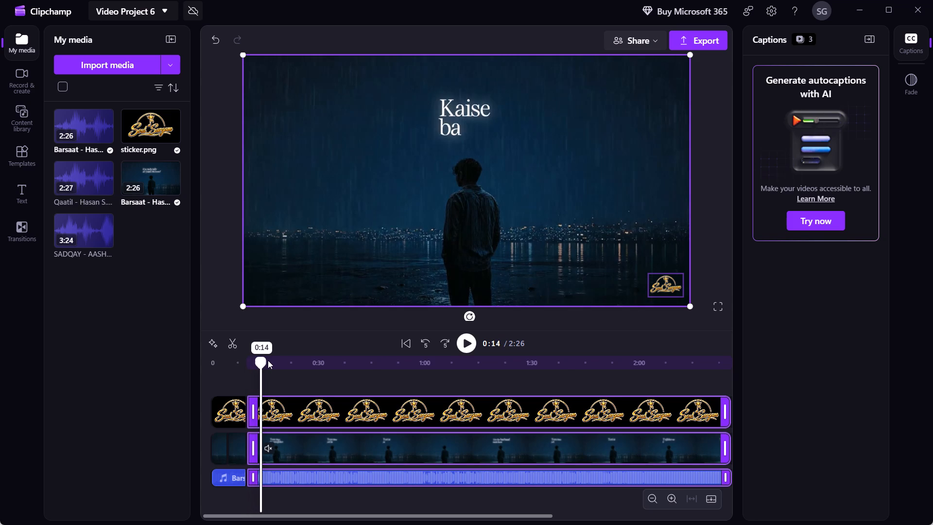
left_click_drag(268, 360, 268, 360)
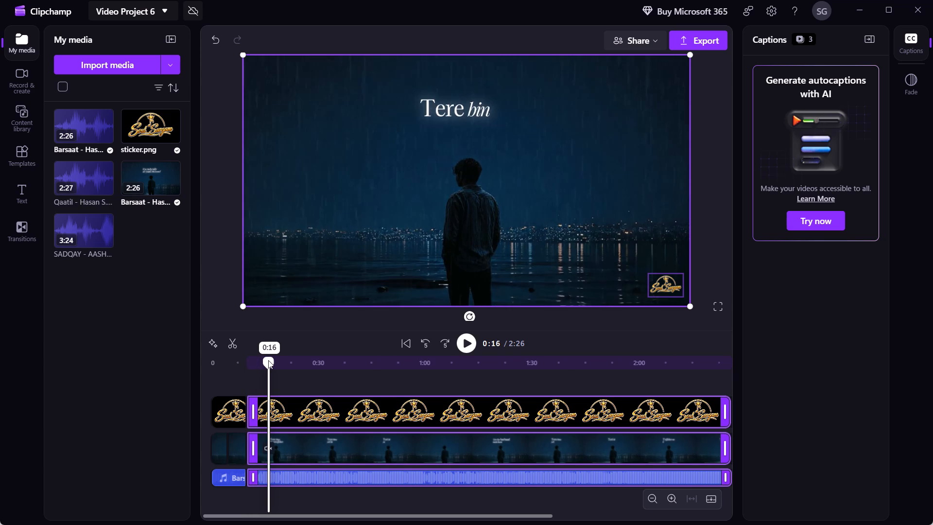
left_click_drag(268, 360, 271, 360)
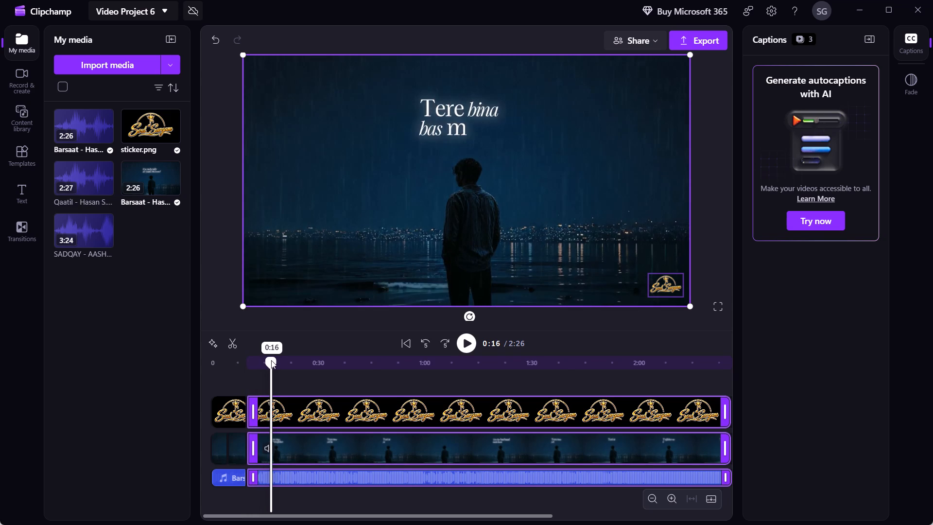
left_click_drag(271, 360, 276, 360)
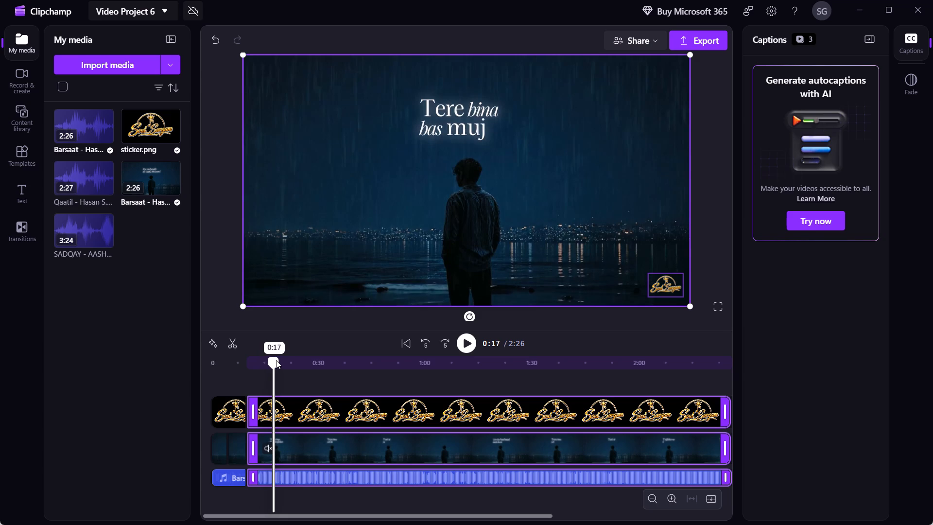
left_click_drag(276, 360, 281, 360)
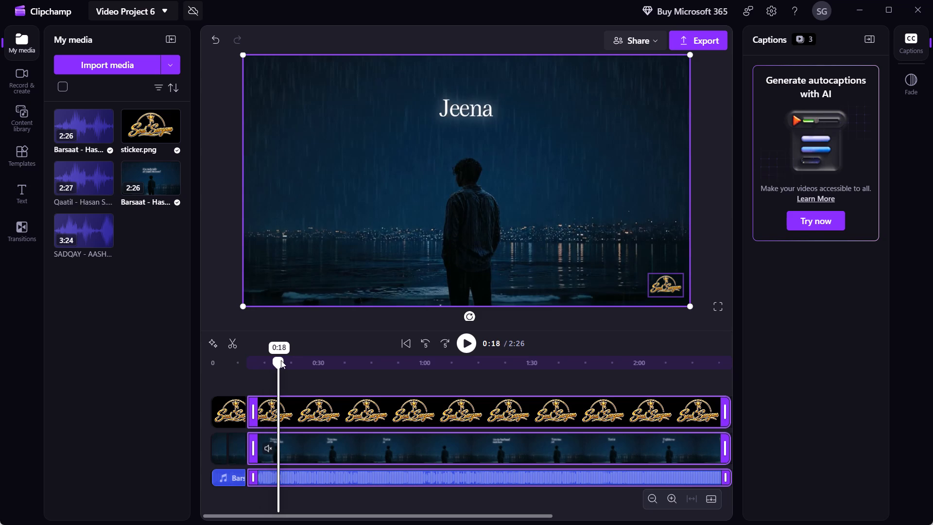
left_click_drag(281, 360, 285, 360)
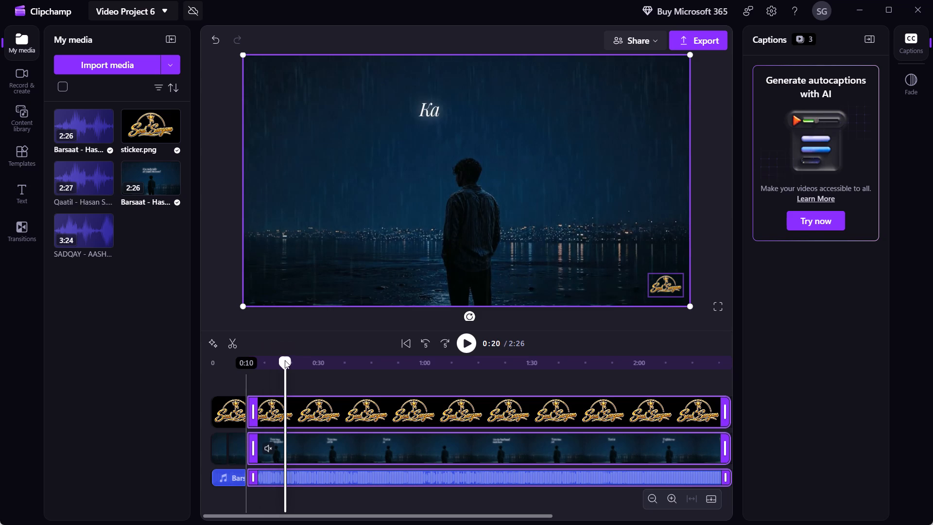
Scrub onward from 0:20 to 0:32 to examine the timing of the following lyric line changes.
left_click_drag(285, 360, 288, 360)
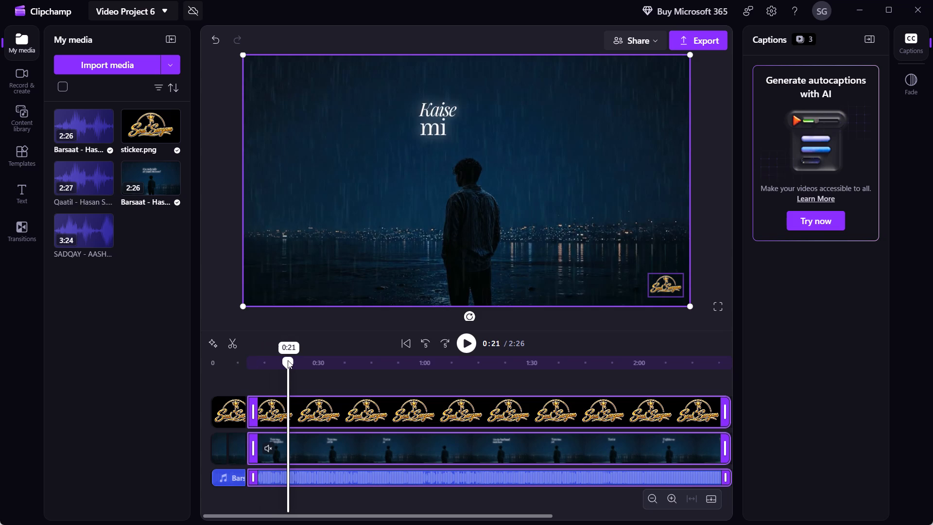
left_click_drag(288, 360, 290, 360)
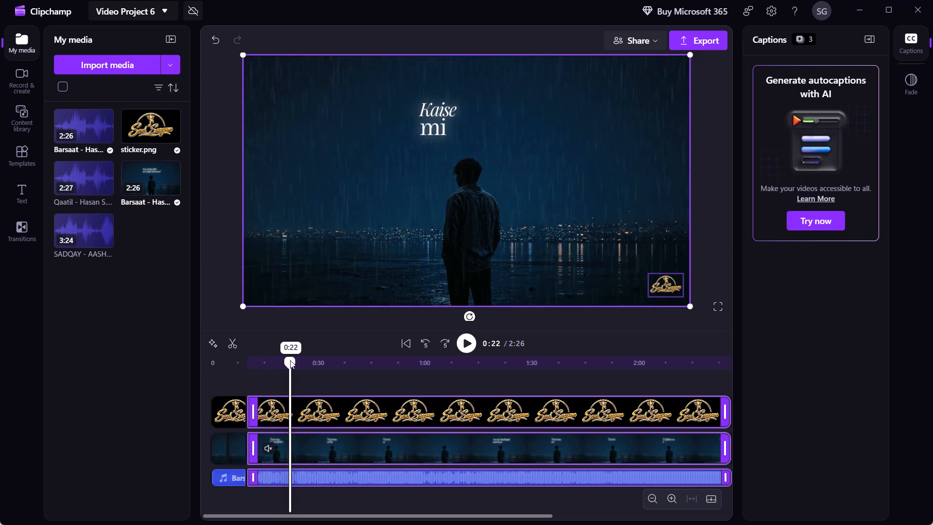
left_click_drag(290, 360, 293, 360)
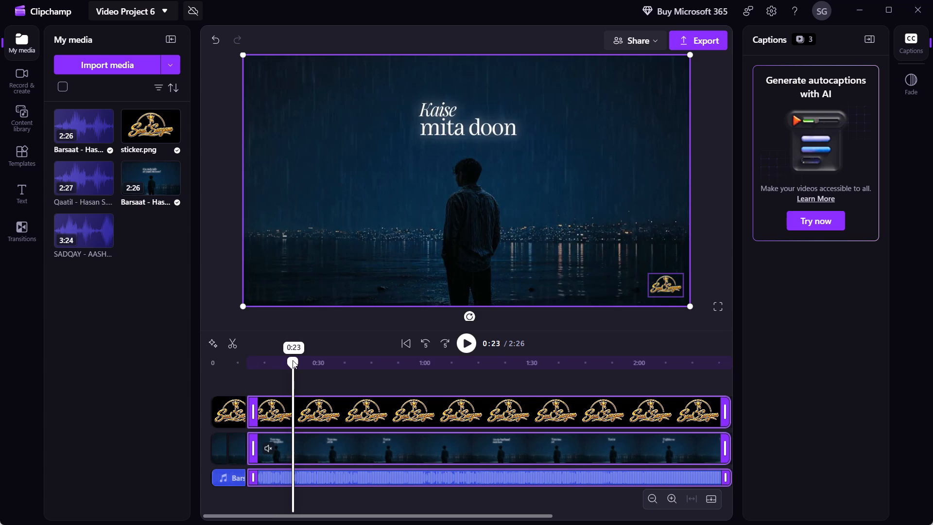
left_click_drag(293, 360, 295, 360)
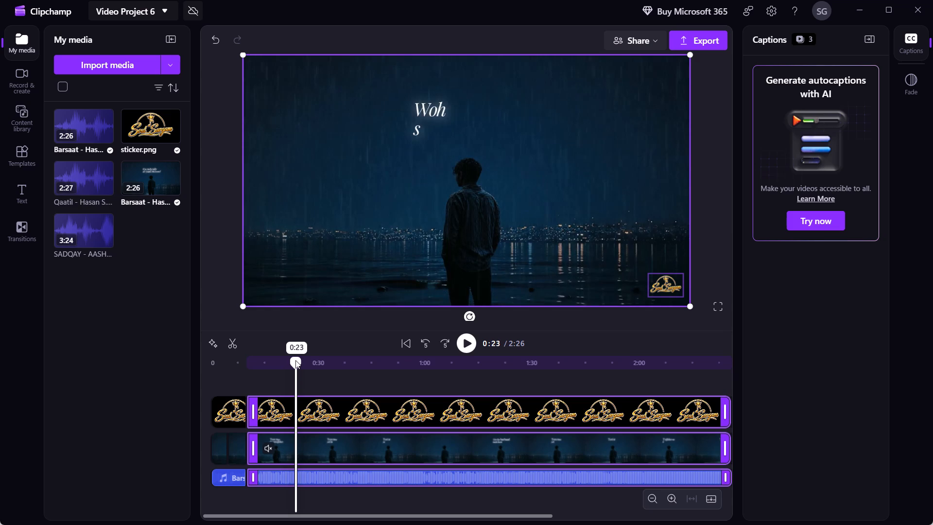
left_click_drag(295, 360, 298, 360)
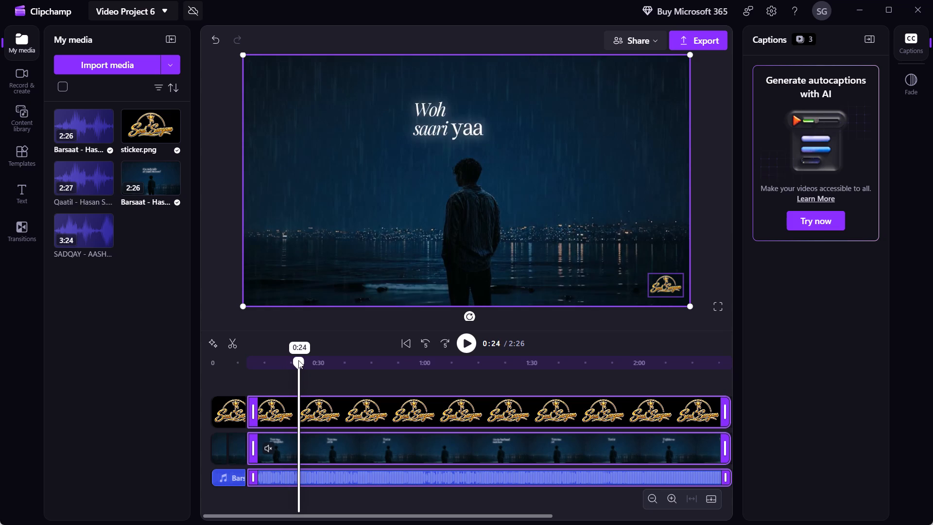
left_click_drag(298, 360, 305, 360)
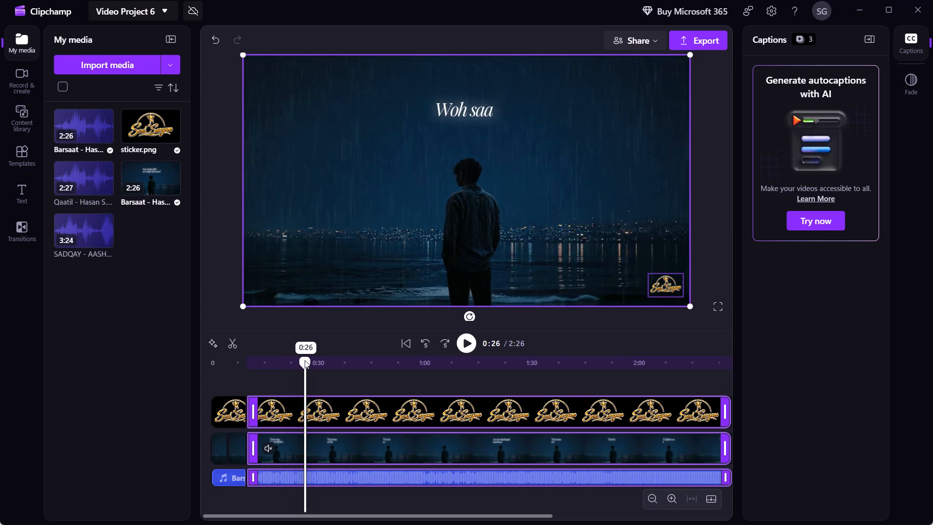
left_click_drag(305, 360, 306, 360)
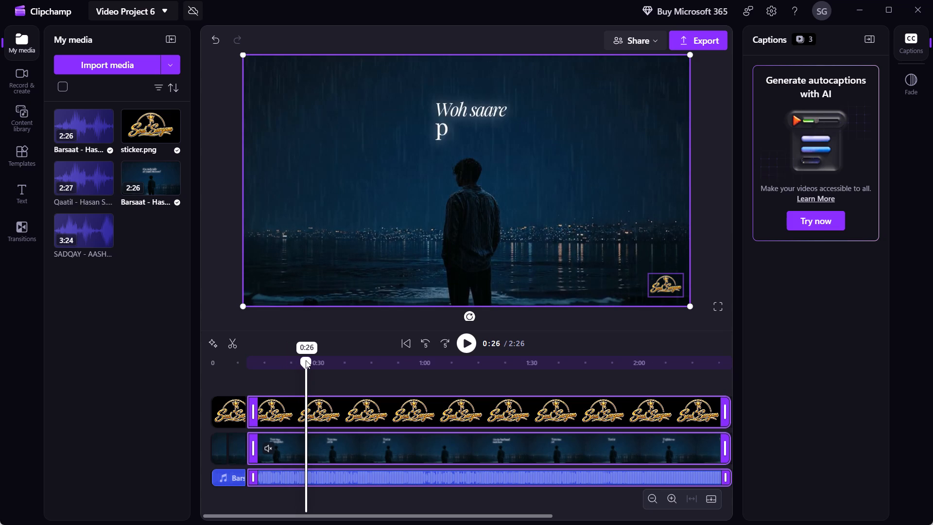
left_click_drag(306, 360, 311, 360)
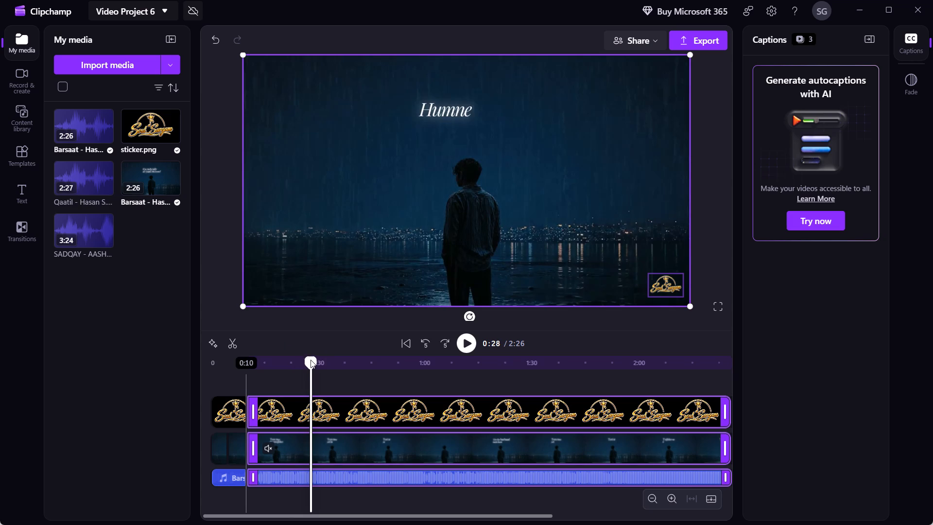
left_click_drag(311, 360, 316, 360)
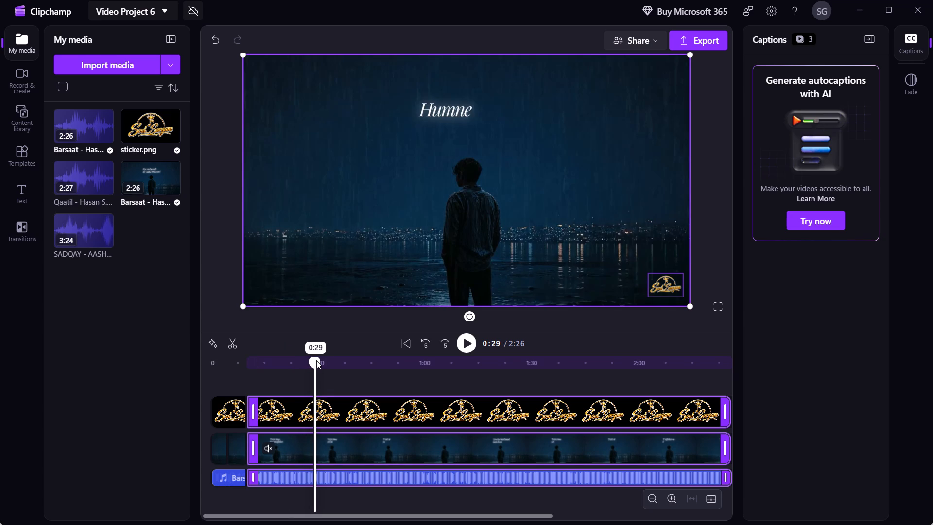
left_click_drag(316, 360, 326, 360)
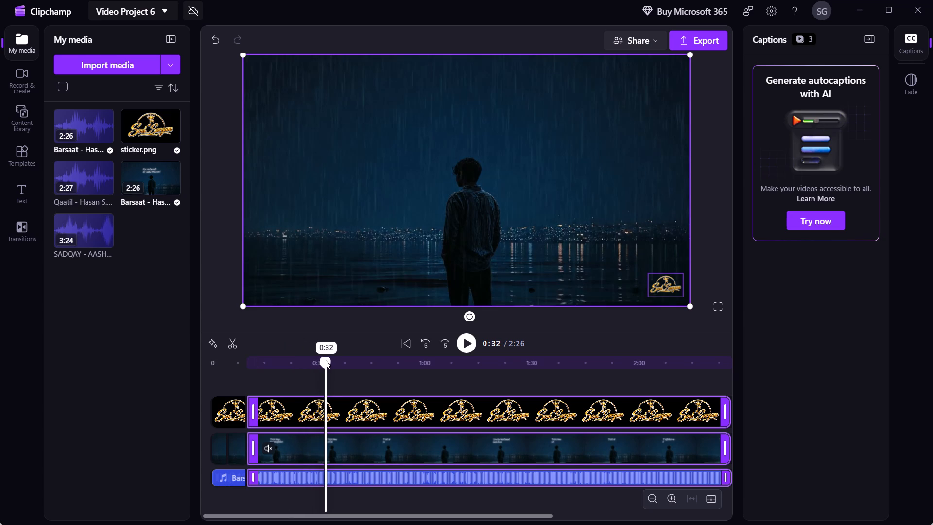
Scrub from 0:32 to about 0:40 to examine the lyric changes up to the "Kaise yeh bataayein" line.
left_click_drag(326, 360, 332, 360)
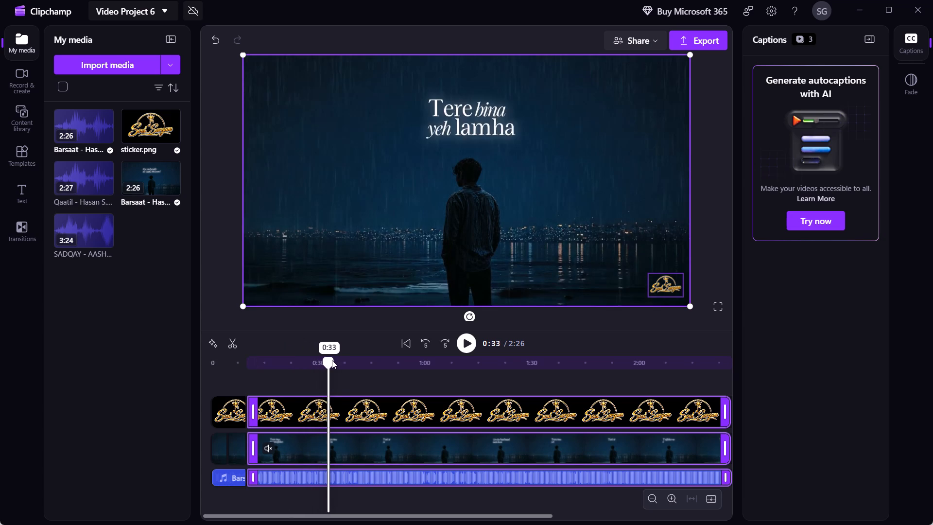
left_click_drag(332, 360, 335, 360)
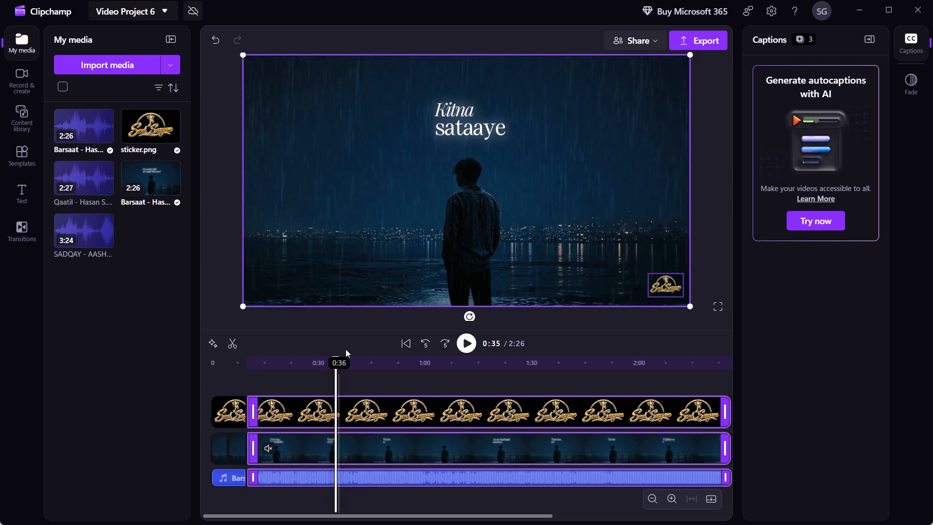
left_click_drag(336, 364, 337, 365)
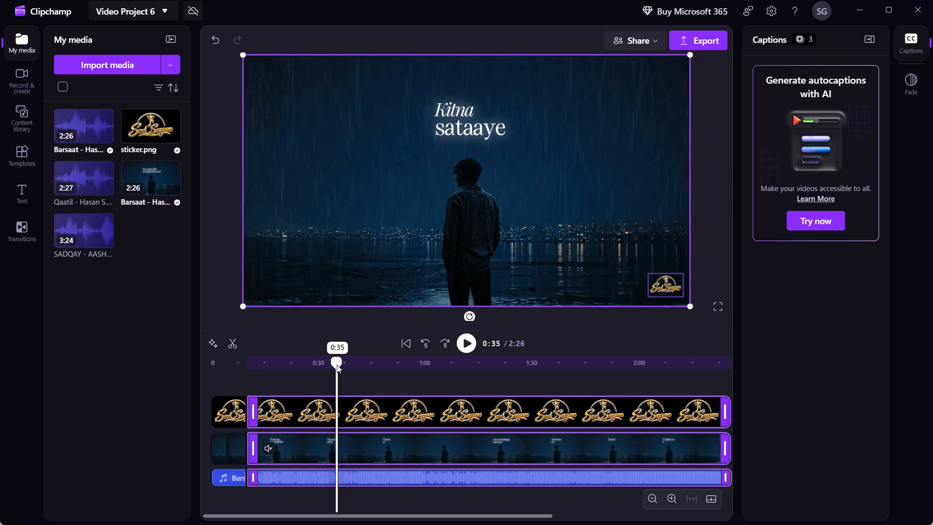
left_click_drag(337, 365, 345, 366)
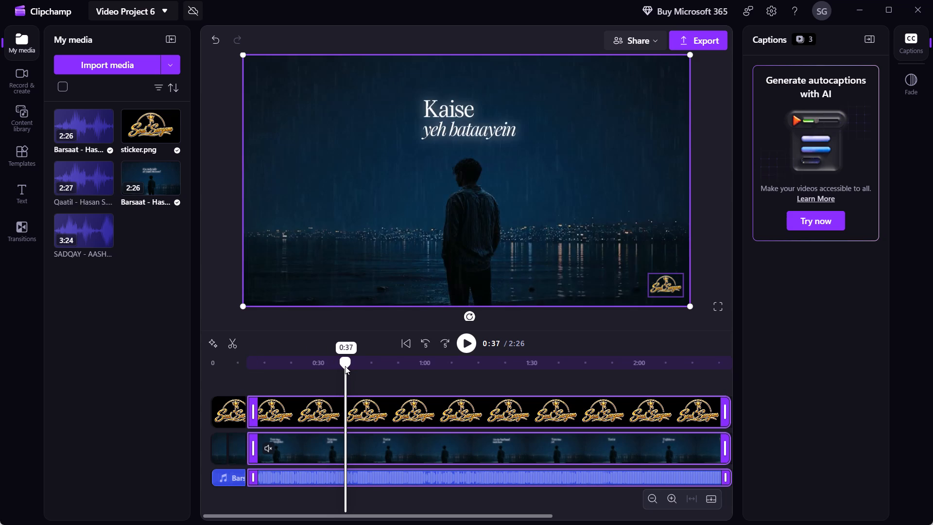
left_click_drag(345, 366, 348, 366)
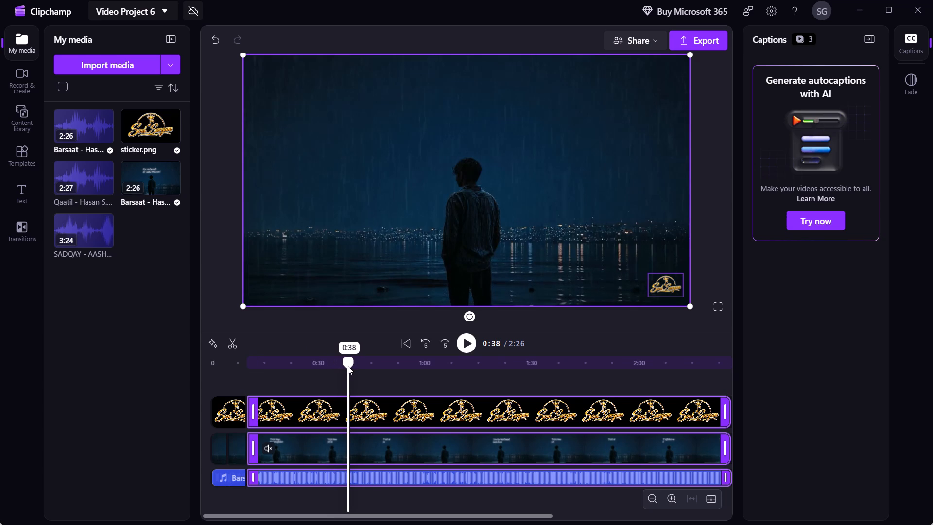
left_click_drag(348, 366, 351, 366)
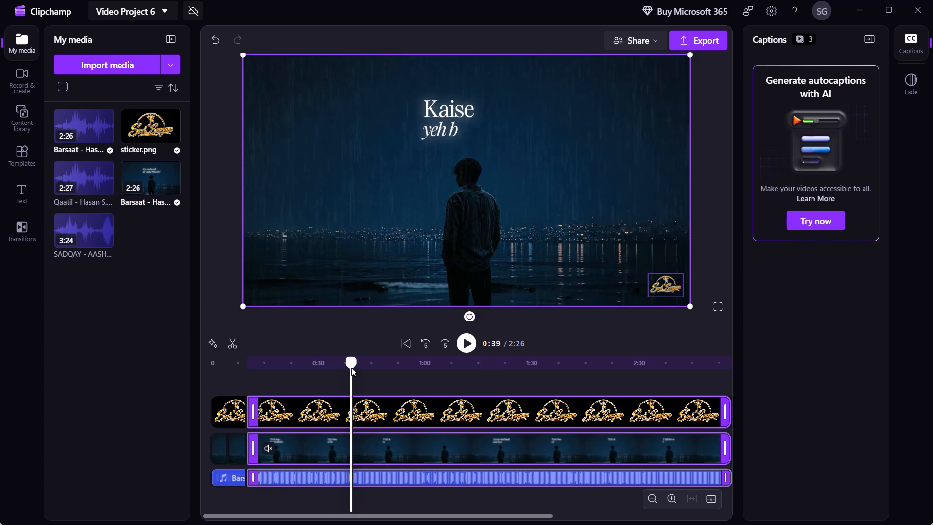
left_click_drag(351, 366, 353, 366)
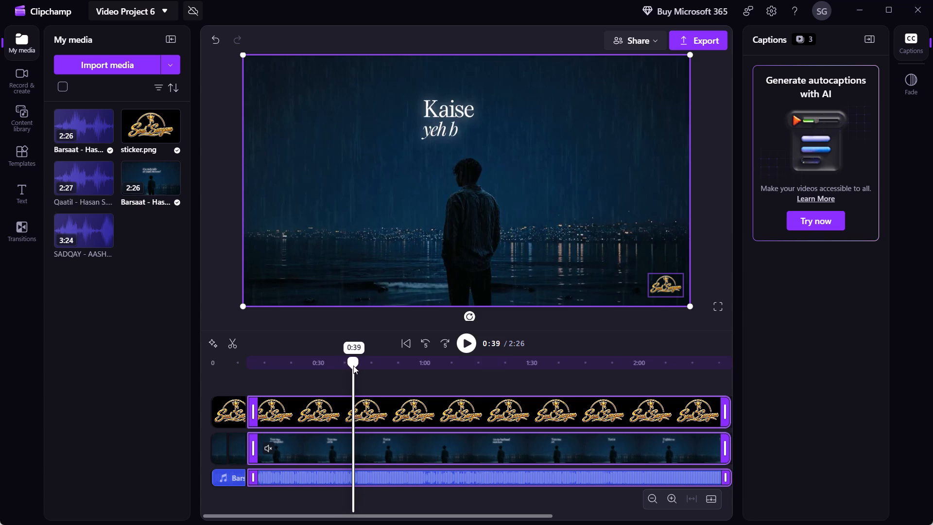
left_click_drag(353, 366, 355, 366)
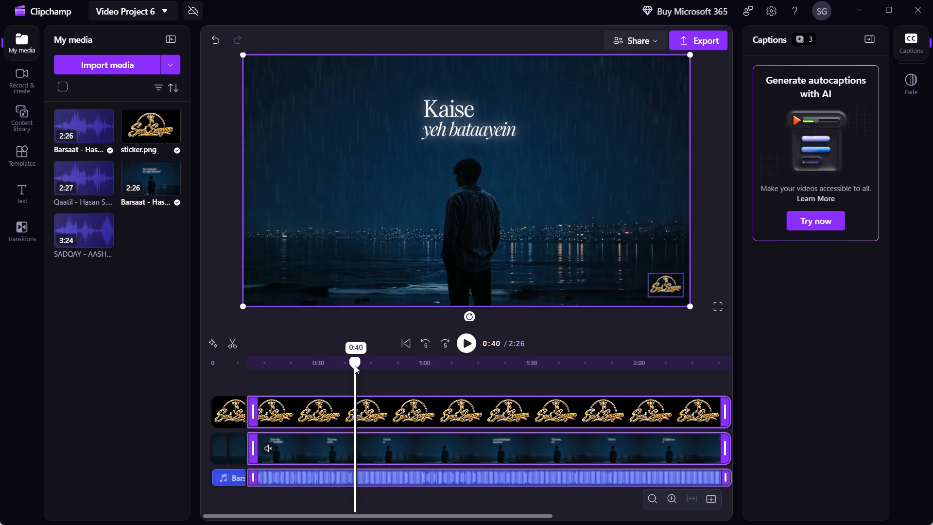
left_click_drag(355, 366, 357, 366)
Step through the video from the beginning to 0:17, examining the title and the opening lyric changes.
key("ctrl+Right")
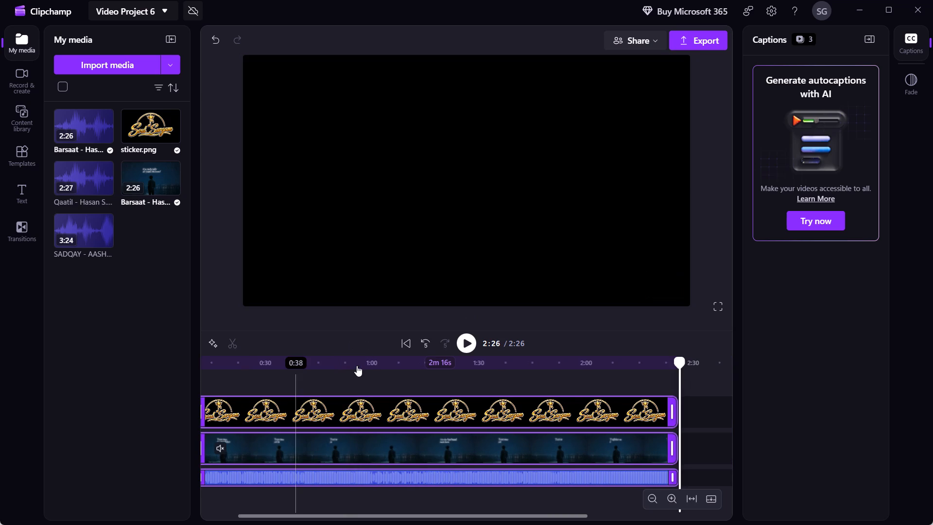
key("ctrl+Left")
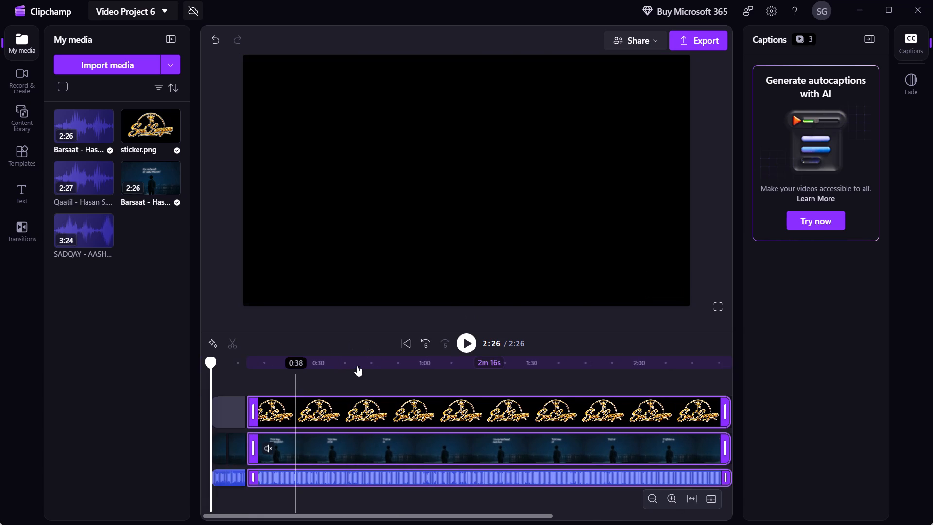
key("Right")
key("Right")
key("Right")
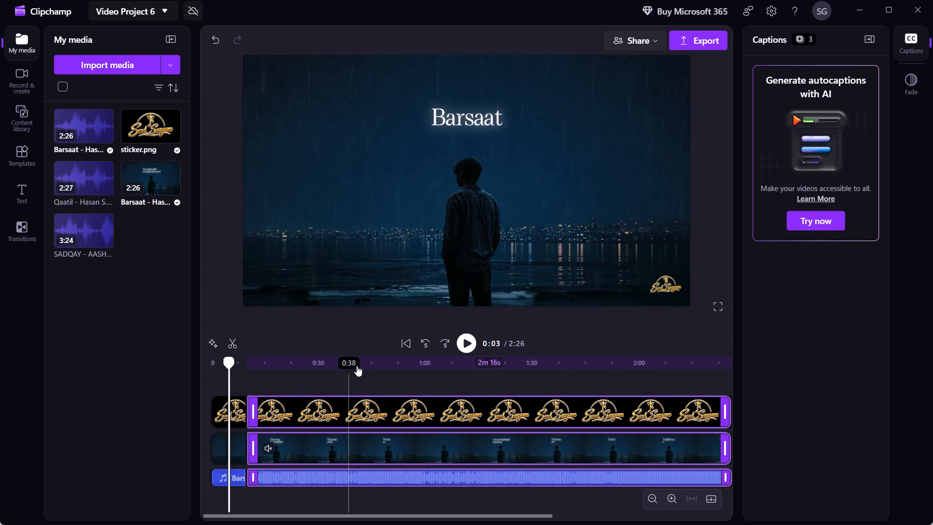
key("Right")
key("Right")
key("Right")
key("Right")
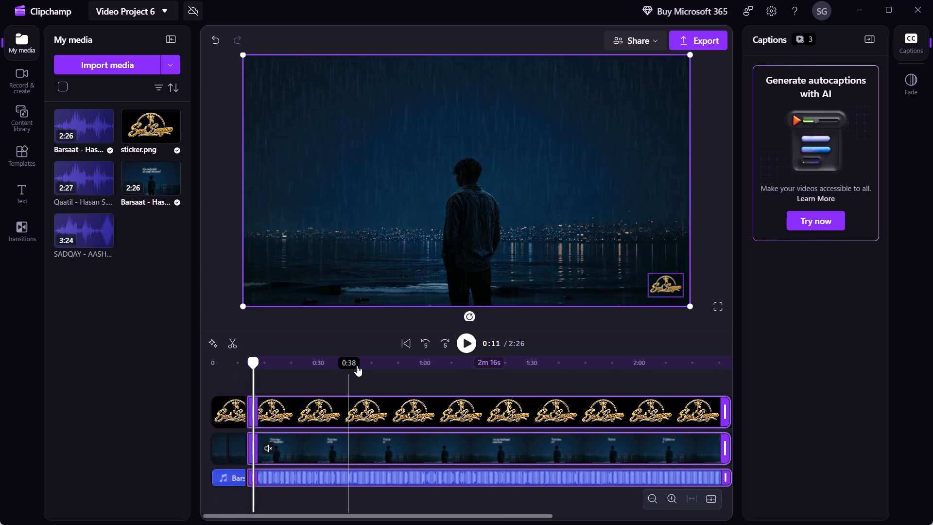
key("Right")
key("Right")
key("Right")
key("Right")
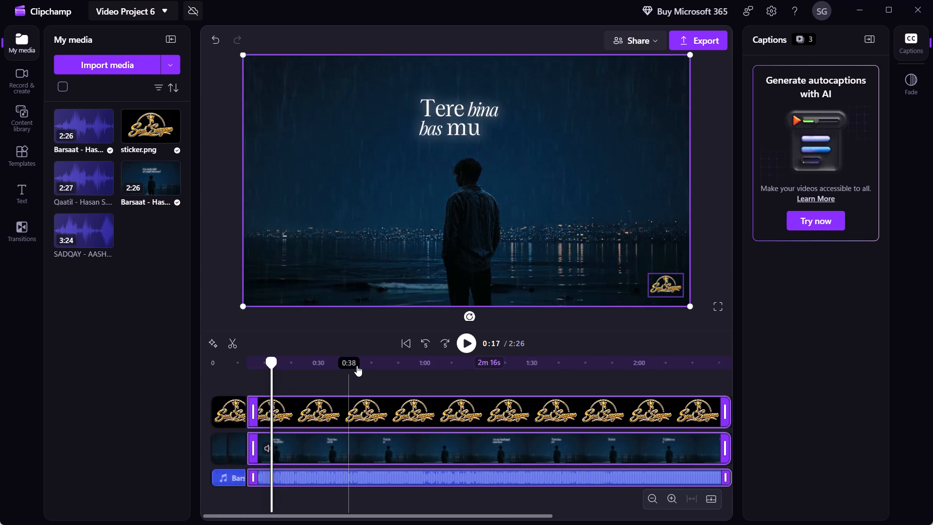
Step onward from 0:17 to 0:34 to examine when each following lyric line appears and changes.
key("Right")
key("Right")
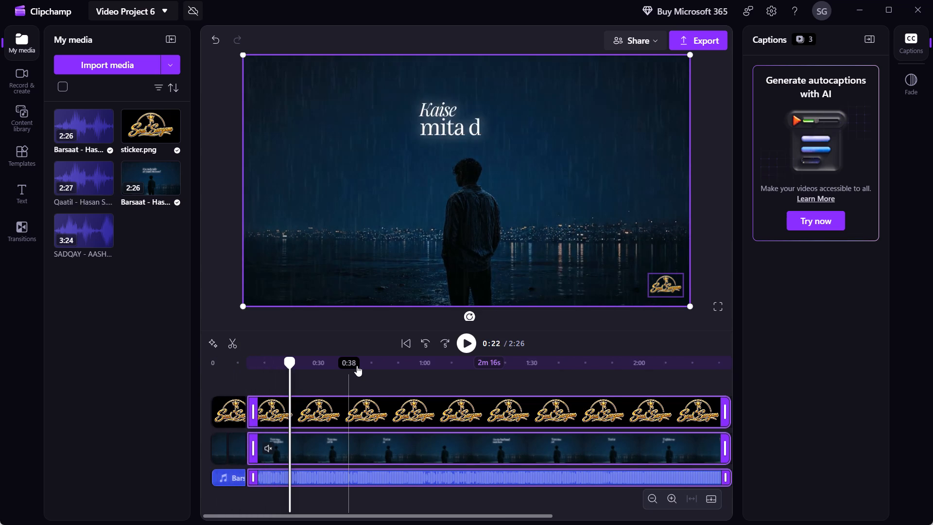
key("Right")
key("Right")
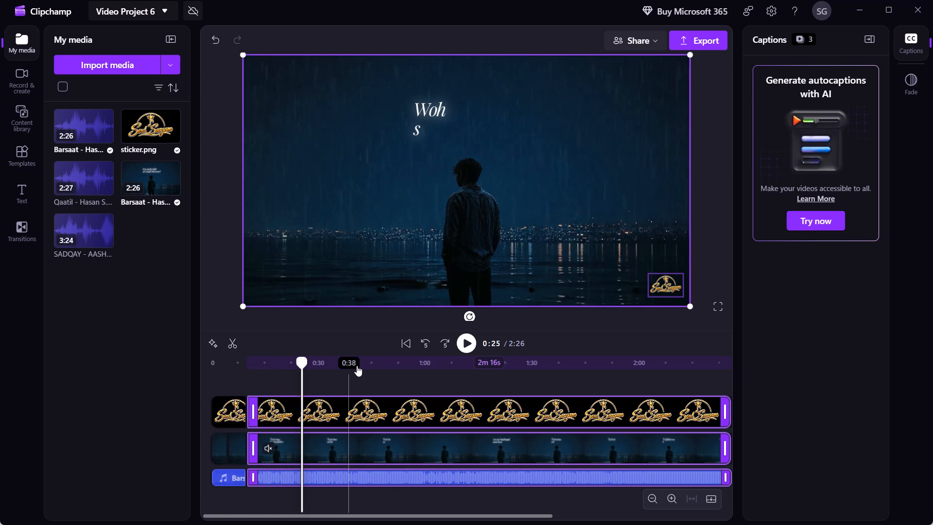
key("Right")
key("Left")
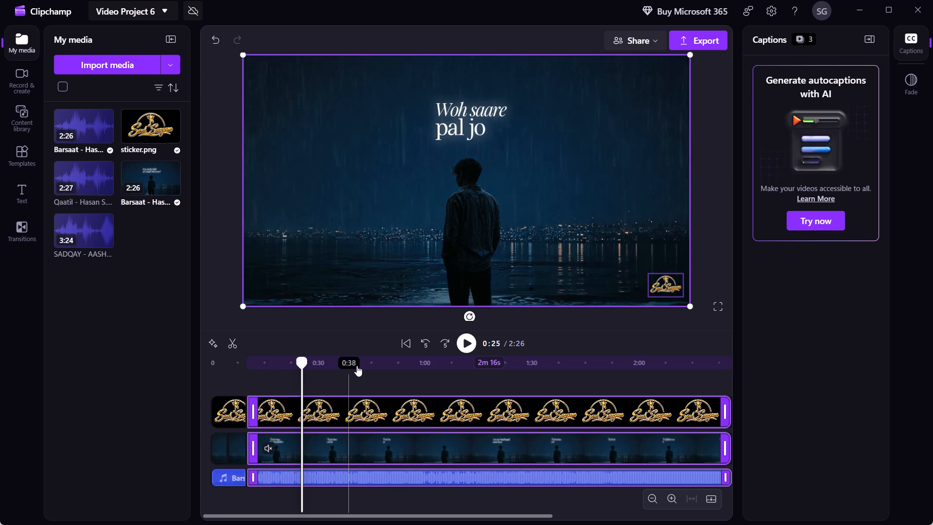
key("Right")
key("Right")
key("Right")
key("Right")
key("Right")
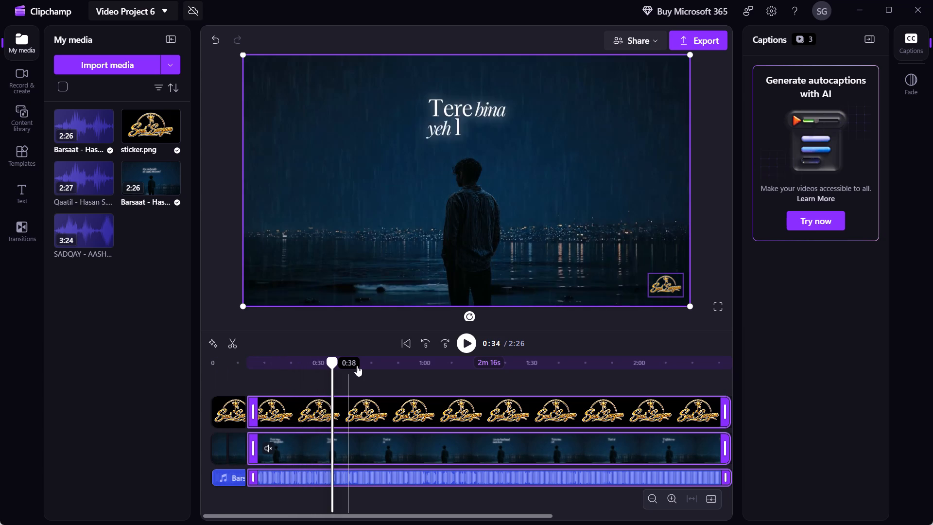
Step from 0:34 to 1:03 to examine the following lyric changes, check the end of the timeline, and return to the start.
key("Right")
key("Right")
key("Right")
key("Right")
key("Right")
key("Right")
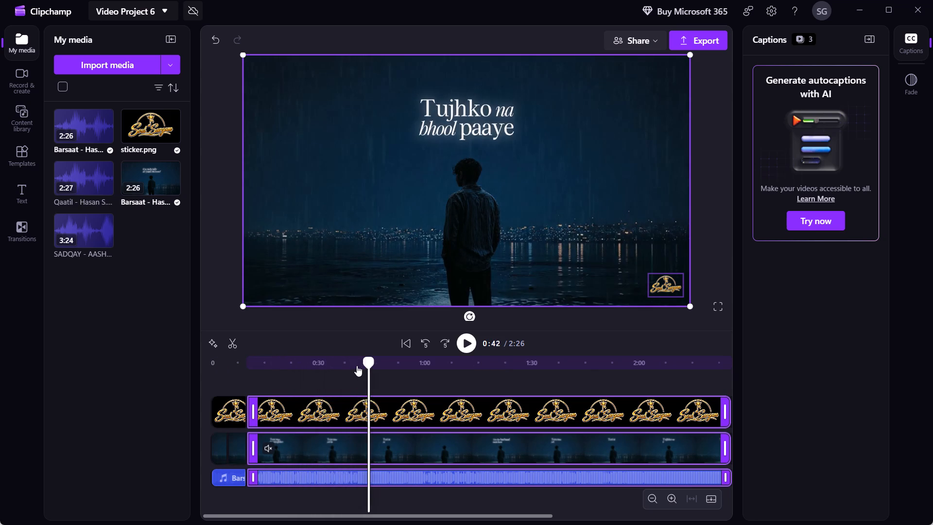
key("Right")
key("Right")
key("Right")
key("Right")
key("Right")
key("Right")
key("Right")
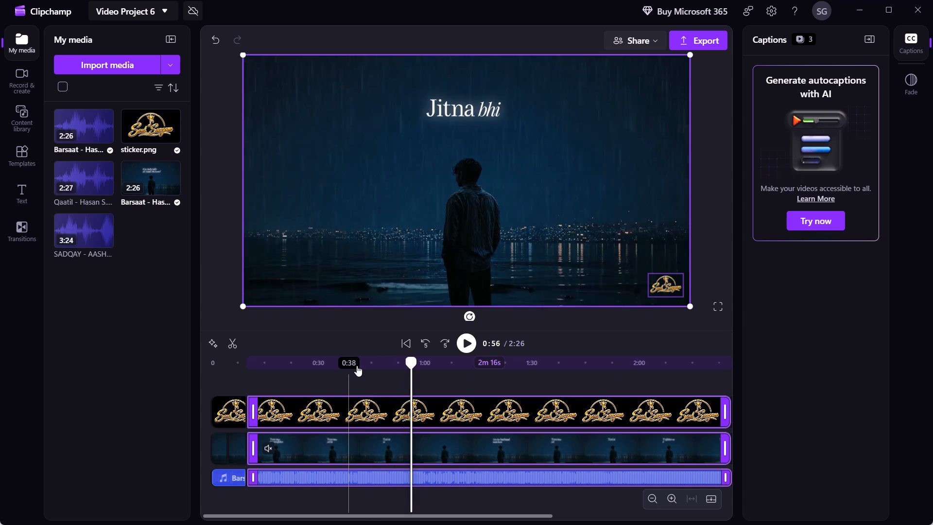
key("Right")
key("Right")
key("Right")
key("Right")
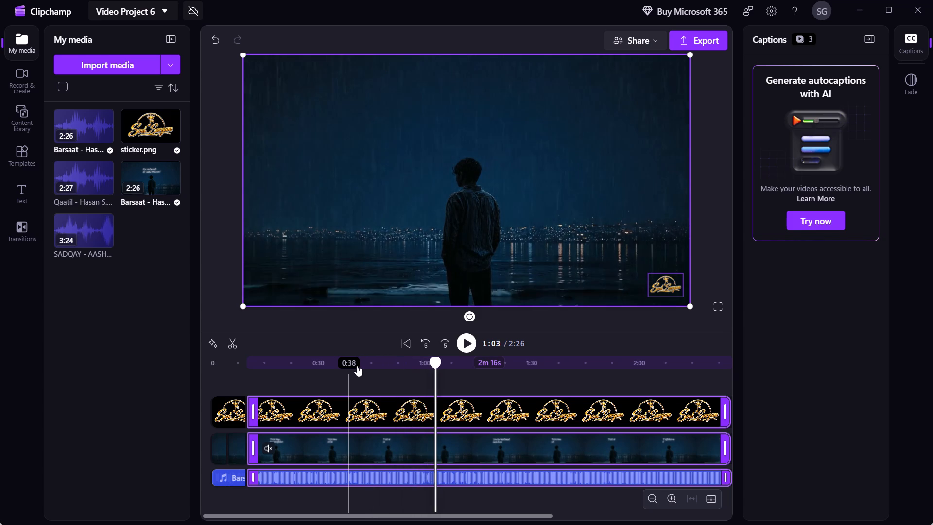
key("End")
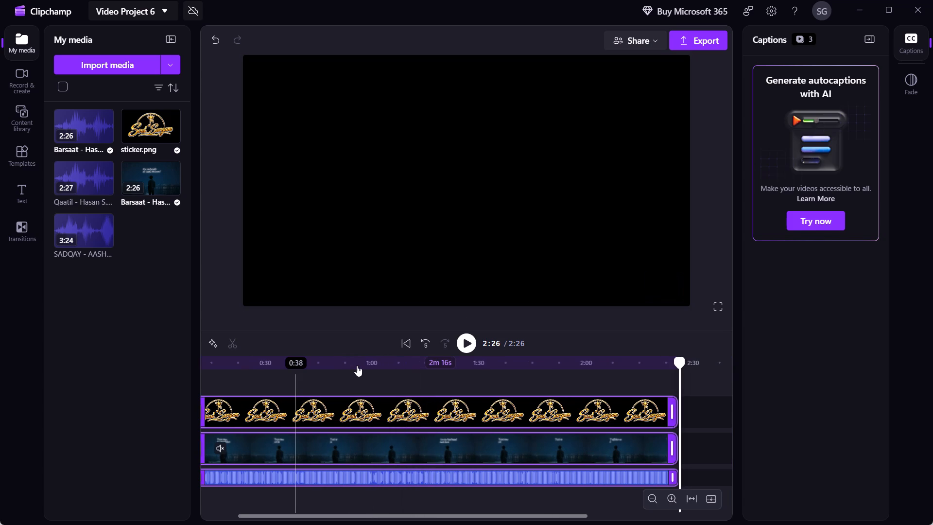
key("ctrl+Left")
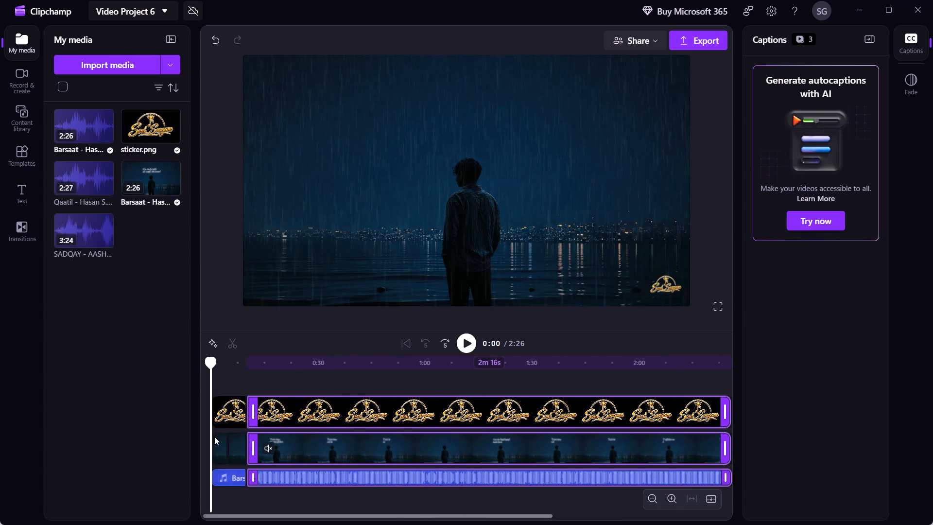
Delete the 5-second lyrical video clip just before the 0:10 cut and close the gap it leaves.
left_click(242, 445)
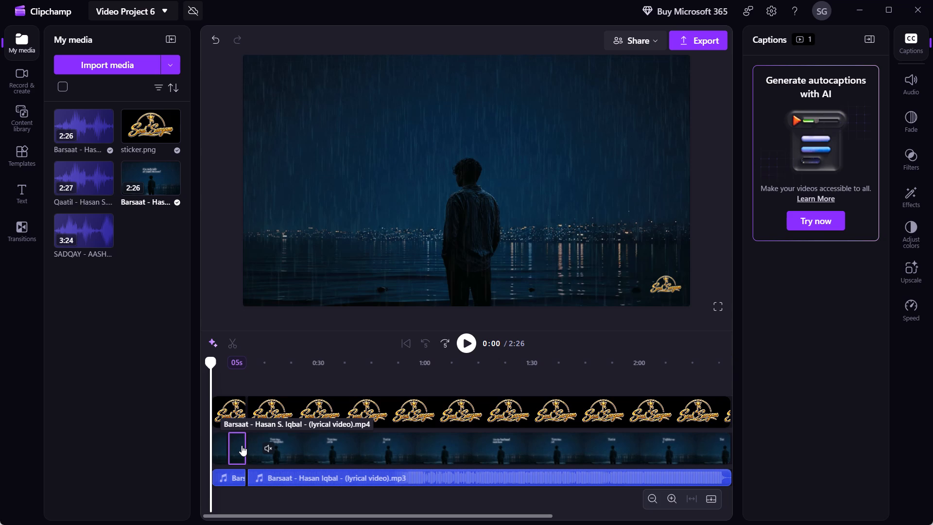
key("Delete")
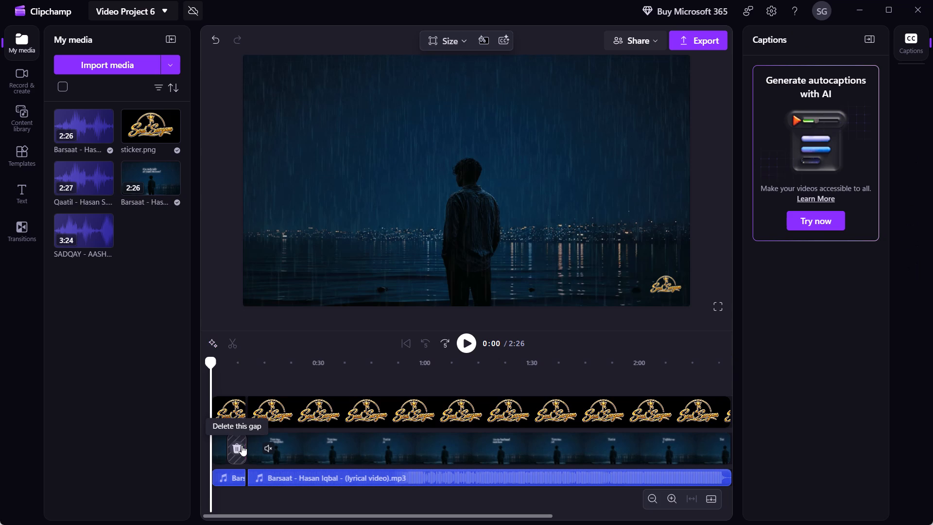
left_click(234, 448)
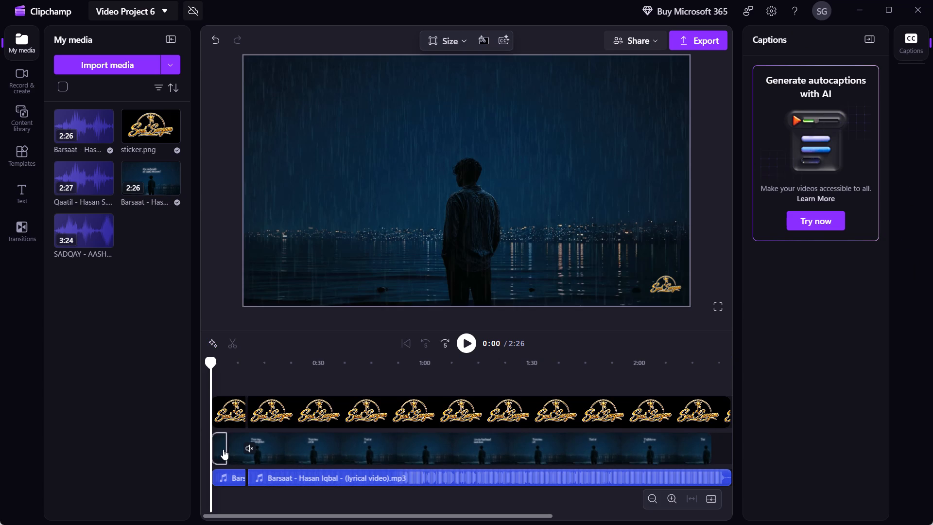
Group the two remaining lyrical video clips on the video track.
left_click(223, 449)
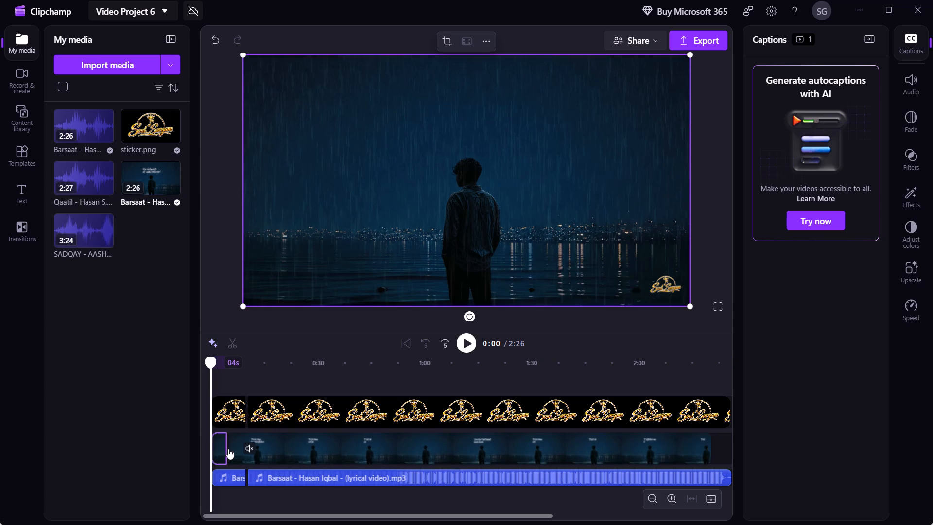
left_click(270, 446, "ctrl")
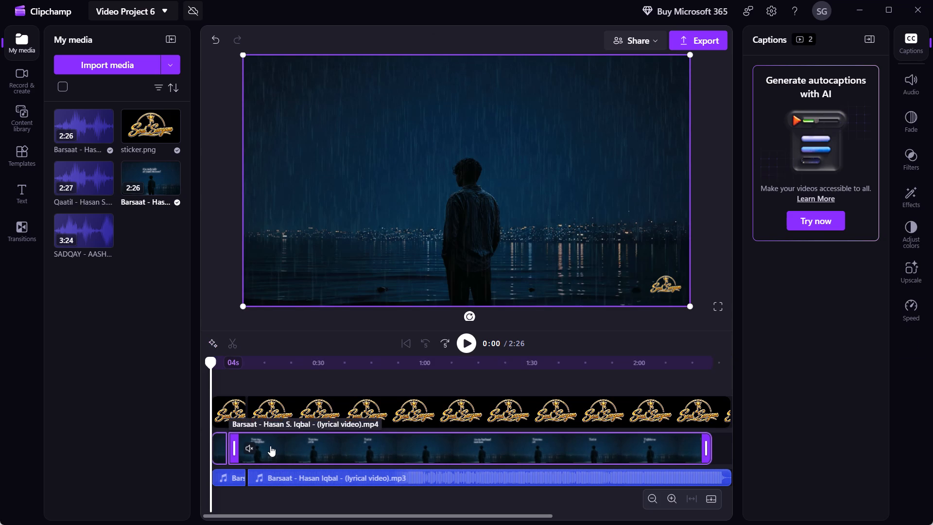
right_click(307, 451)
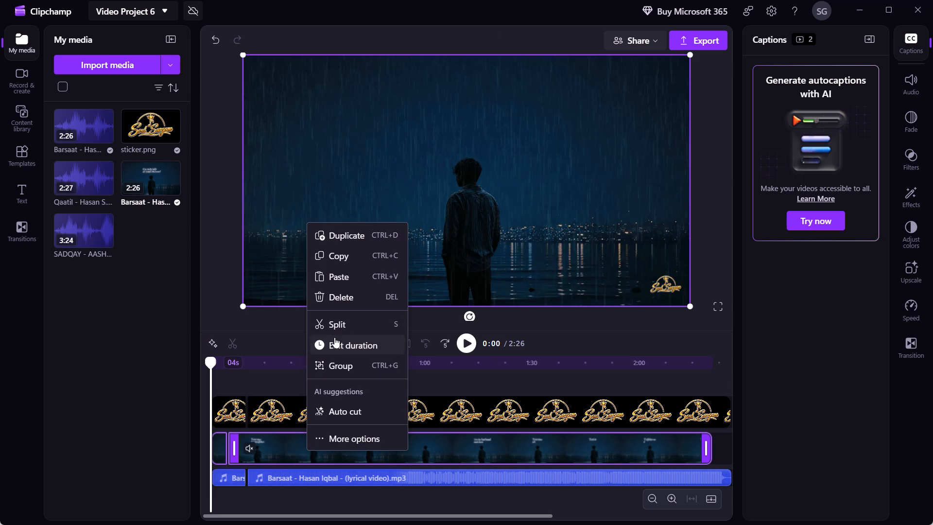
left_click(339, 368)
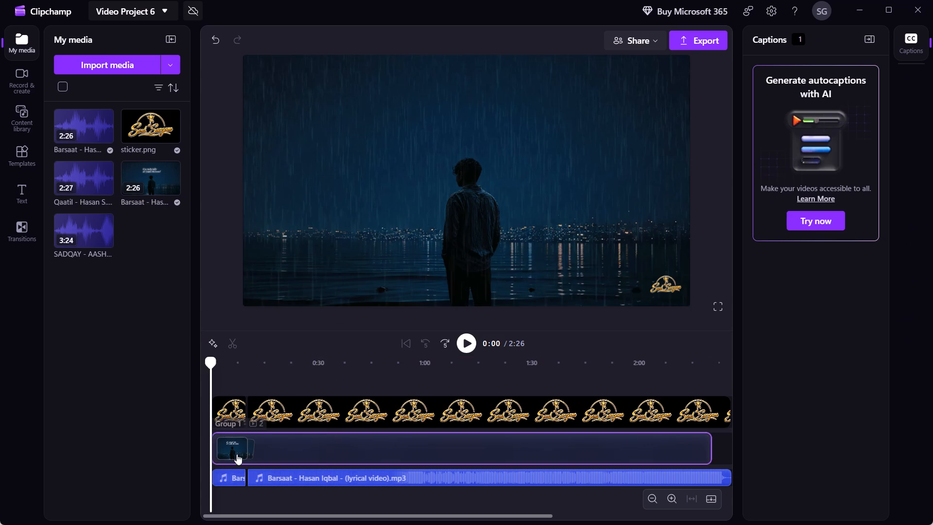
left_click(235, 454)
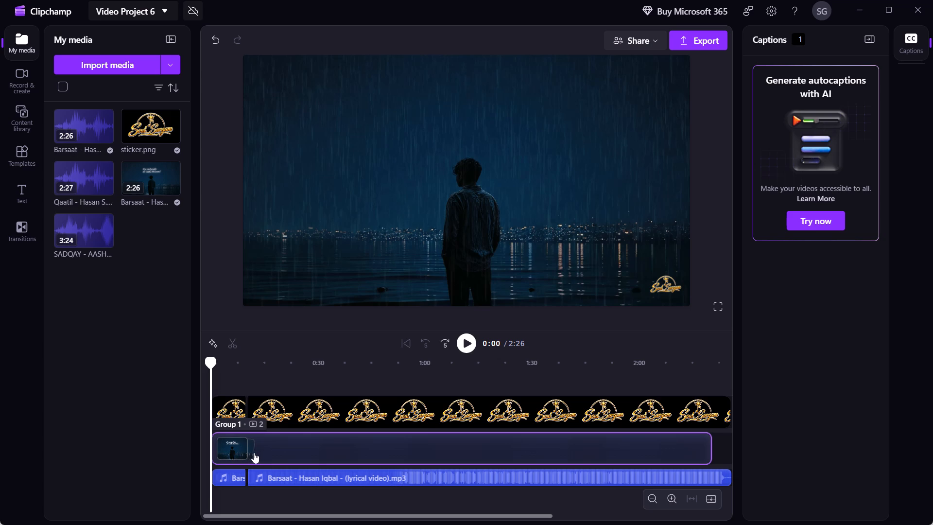
Scrub from the start to 0:30 to check the lyric timing of the grouped video against the sticker and MP3 clips.
left_click_drag(209, 365, 219, 366)
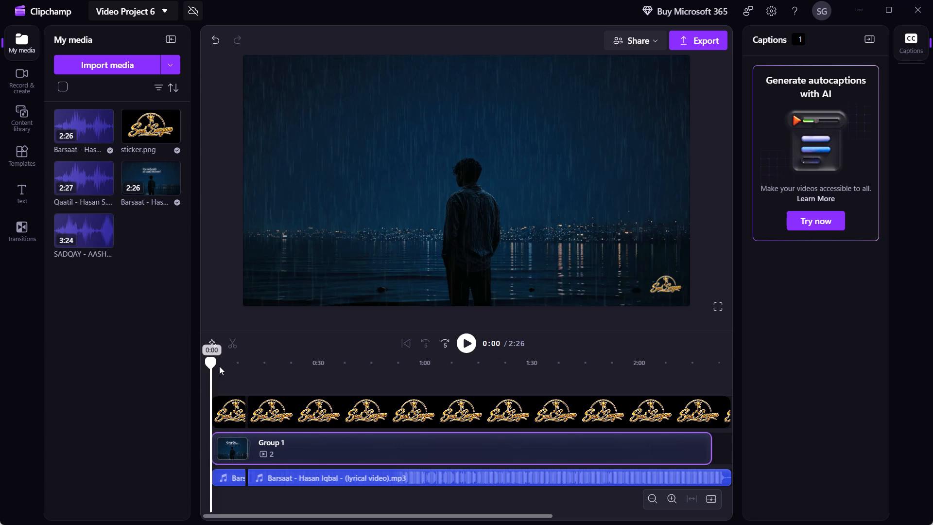
left_click_drag(219, 366, 244, 371)
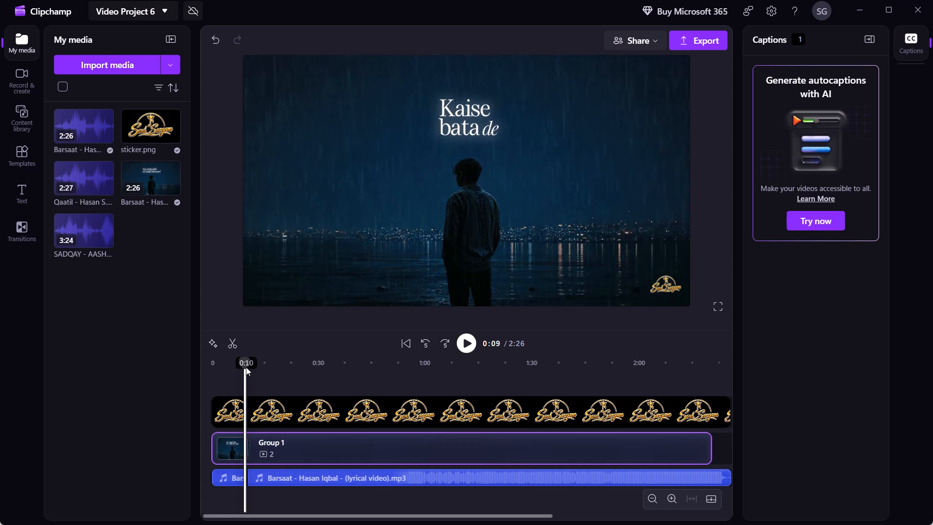
left_click_drag(246, 367, 301, 376)
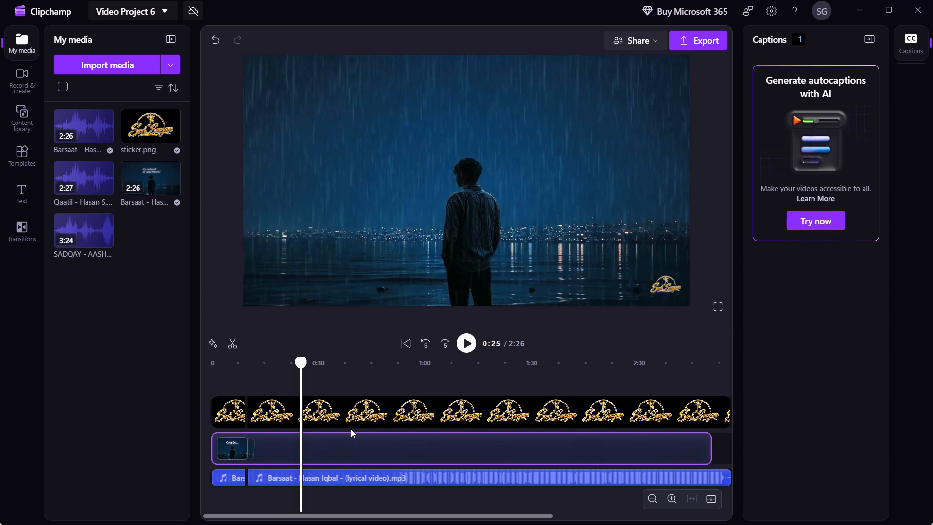
key("Right")
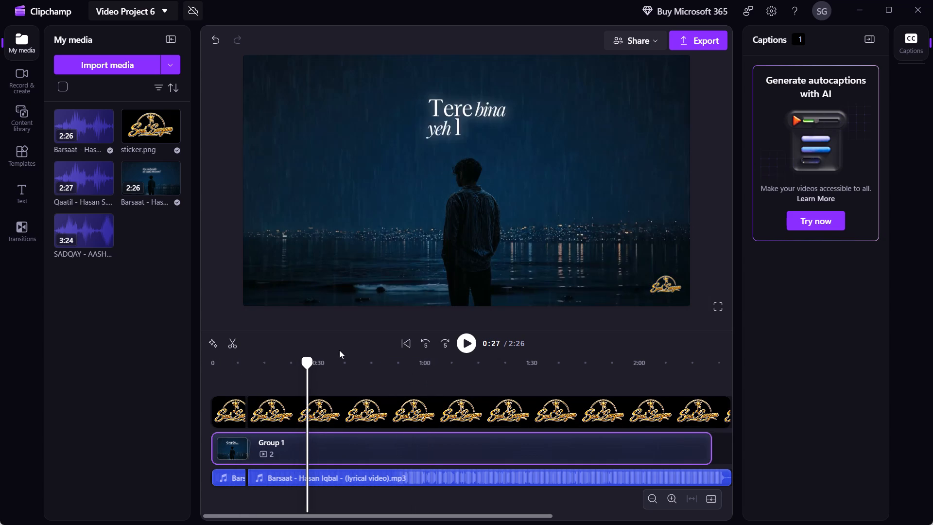
key("Right")
key("Right")
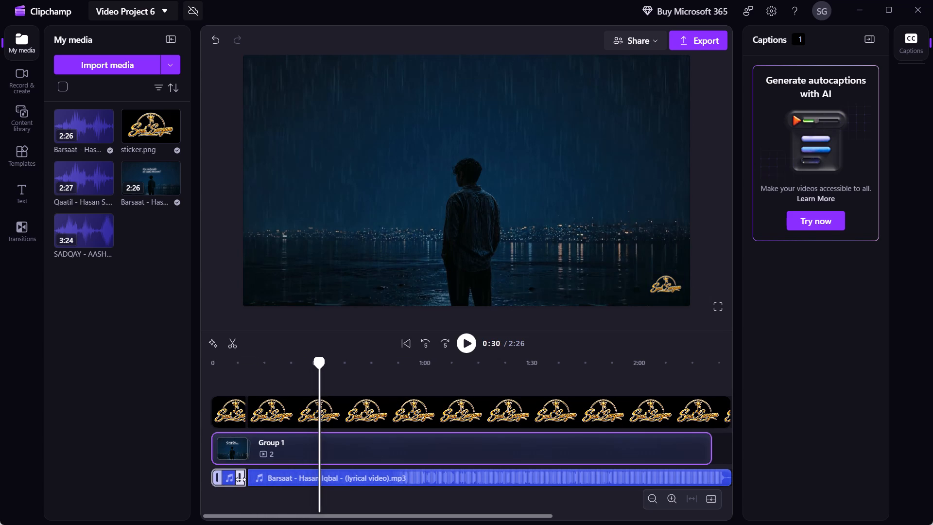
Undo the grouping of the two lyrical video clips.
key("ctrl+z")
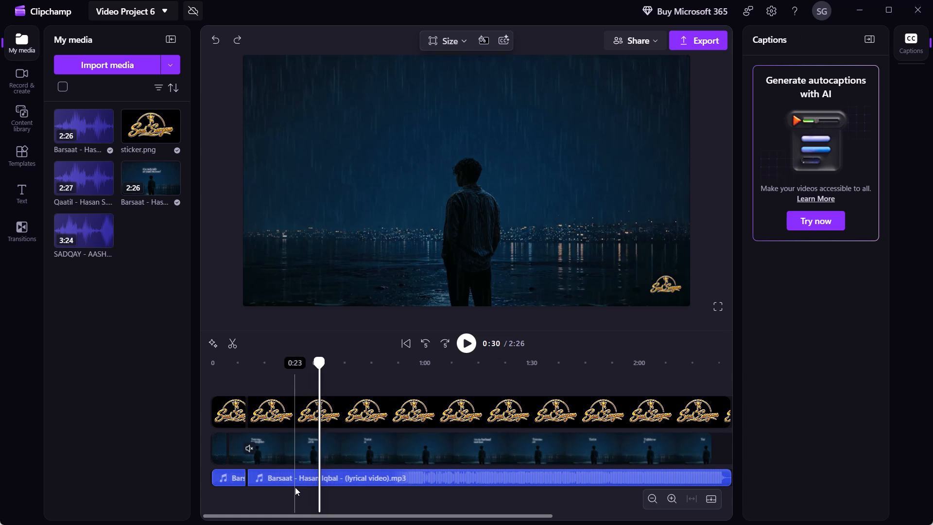
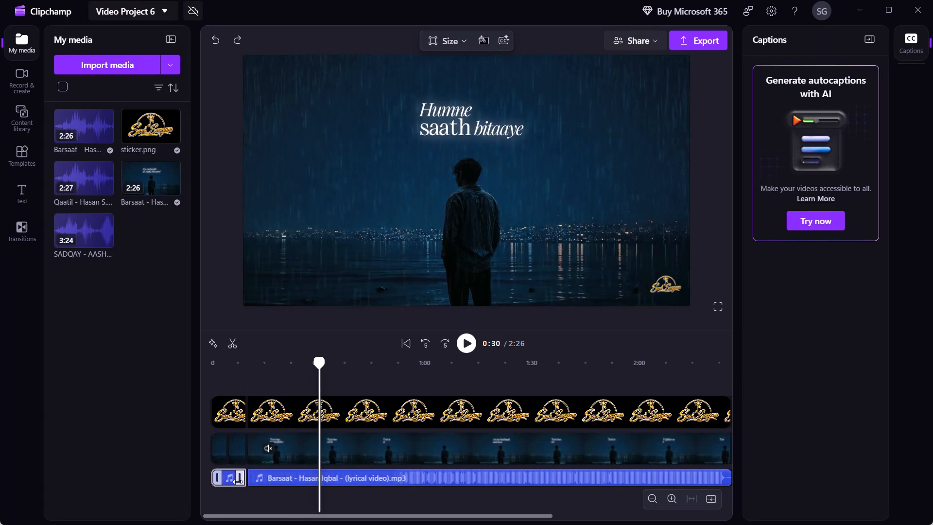
Delete both Barsaat MP3 clips from the audio track beneath the lyrical video.
left_click(286, 482)
key("Delete")
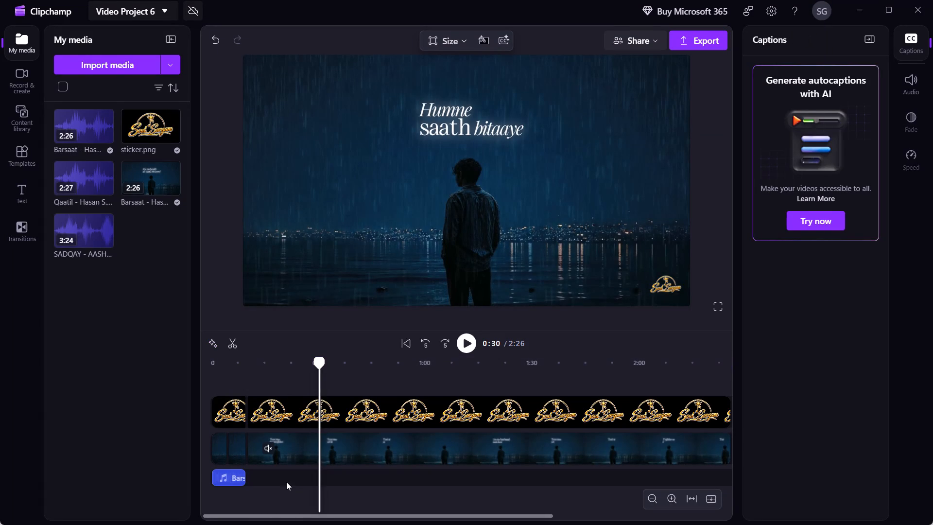
left_click(225, 474)
key("Delete")
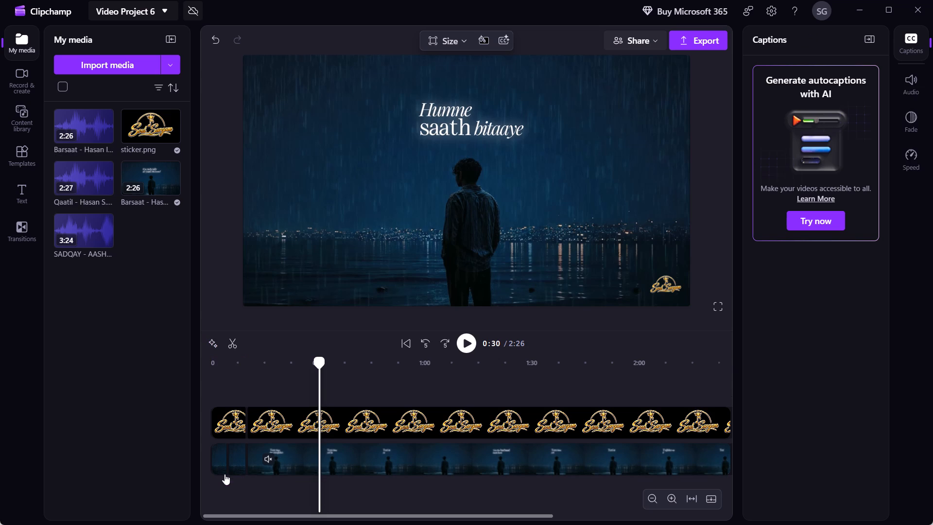
Delete both sticker.png clips from the track above the lyrical video.
left_click(240, 411)
key("Delete")
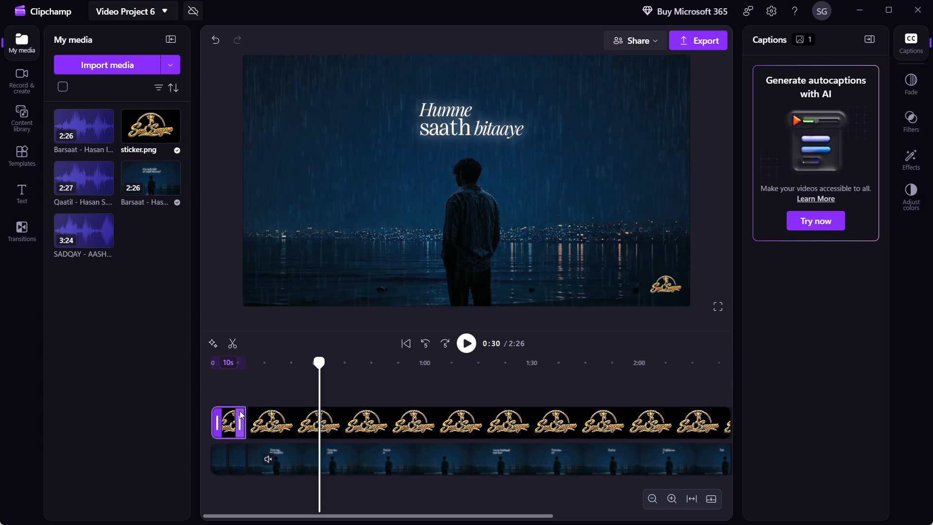
left_click(272, 419)
key("Delete")
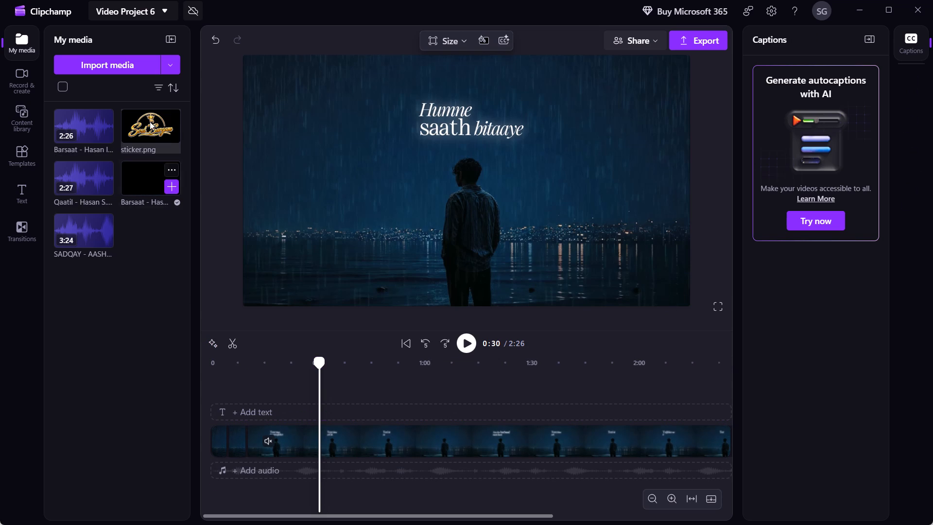
Add sticker.png from the project media to a track above the lyrical video, near the start of the timeline.
left_click_drag(151, 123, 247, 406)
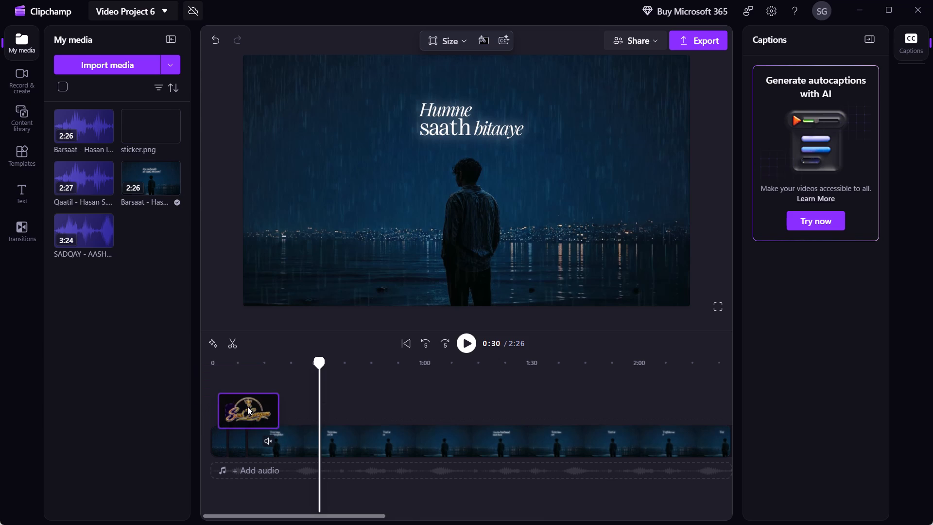
left_click(247, 406)
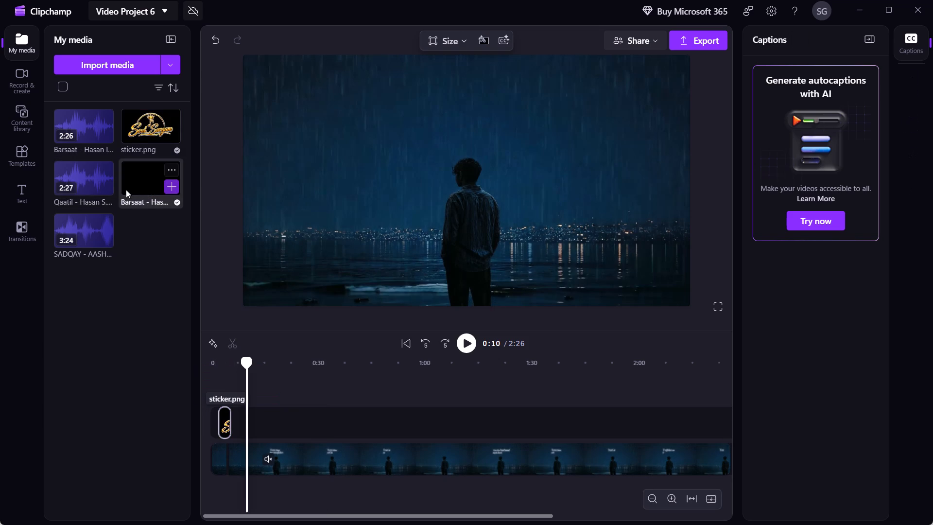
left_click(84, 129)
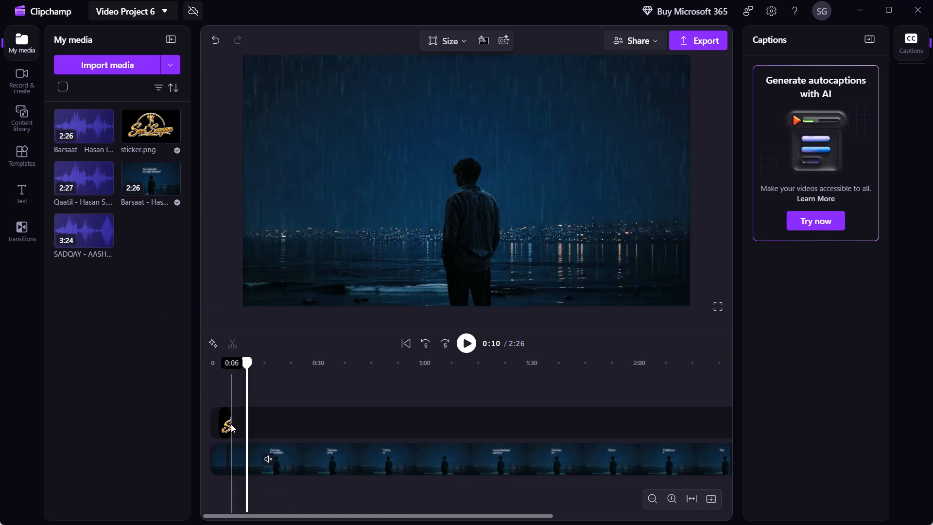
Close the gap between the two lyrical video clips just before 0:10.
left_click(237, 458)
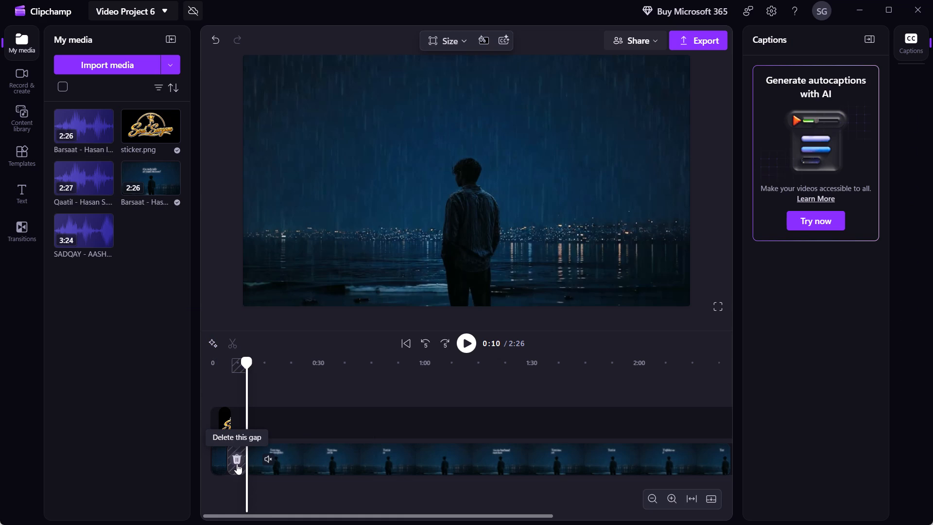
left_click(237, 464)
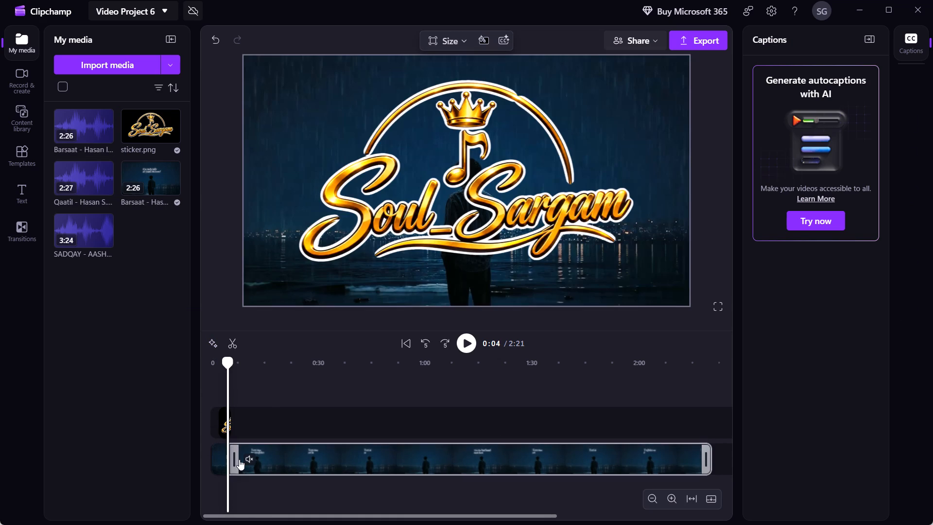
Select both lyrical video clips on the video track and open more options for them.
left_click(219, 462)
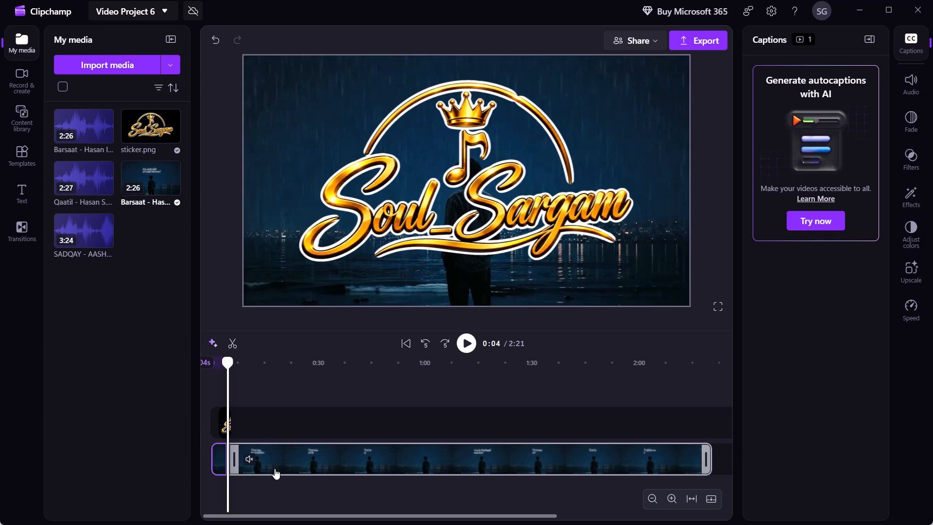
left_click(276, 468)
left_click(221, 462, "ctrl")
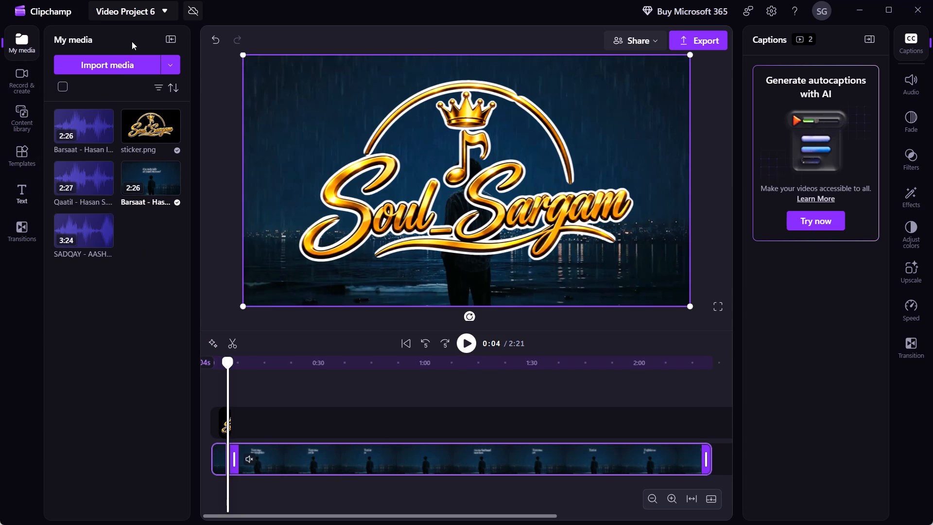
right_click(363, 464)
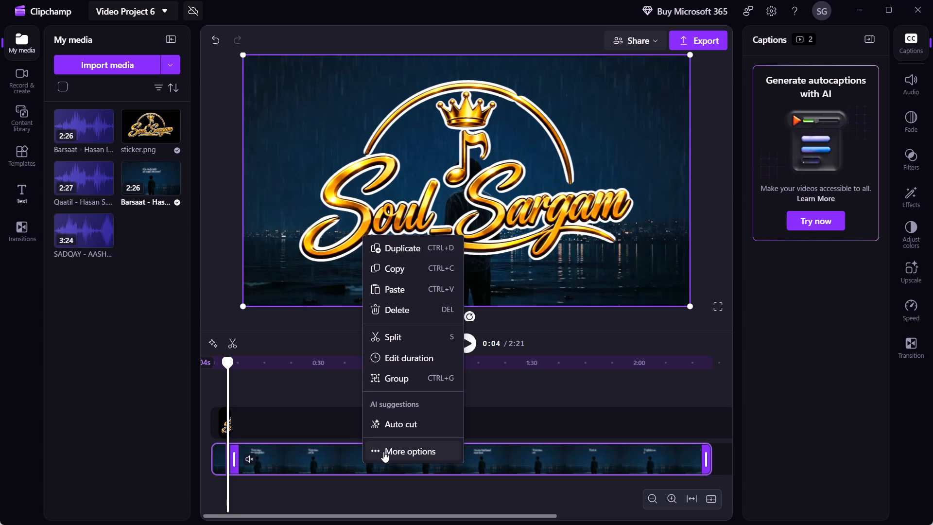
left_click(383, 452)
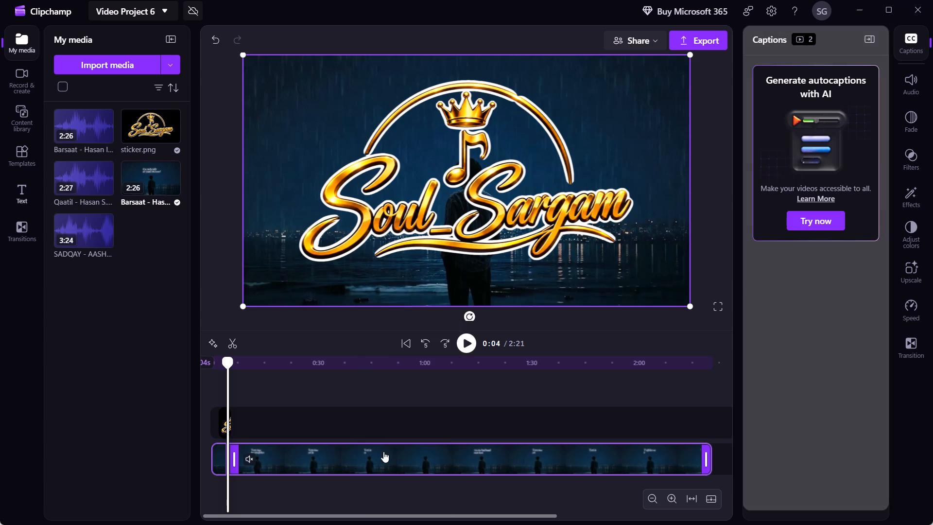
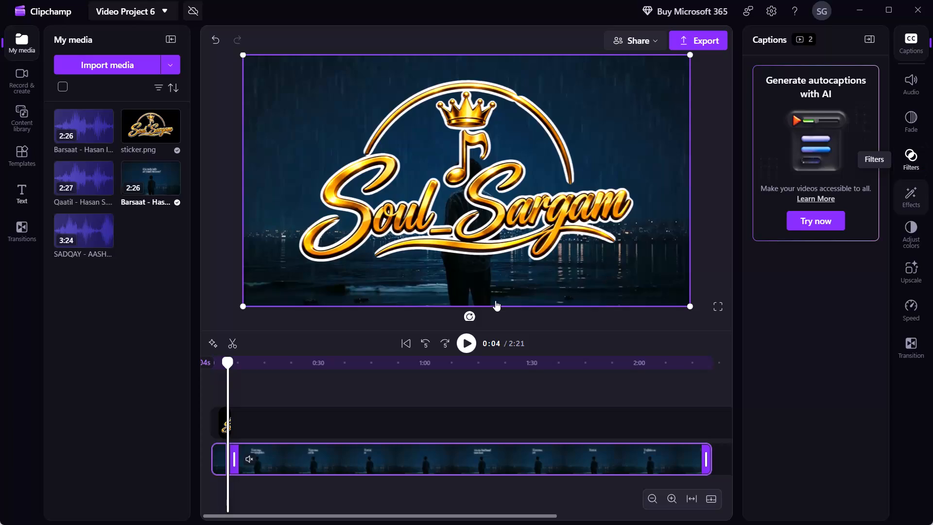
Stretch the sticker.png clip across the whole lyrical video, from 0:00 to 2:21.
left_click(224, 418)
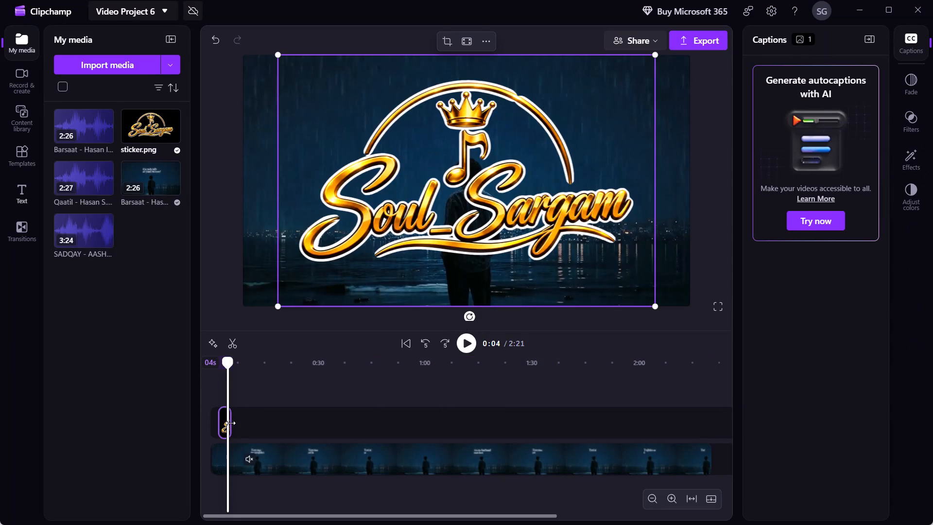
left_click_drag(230, 423, 383, 426)
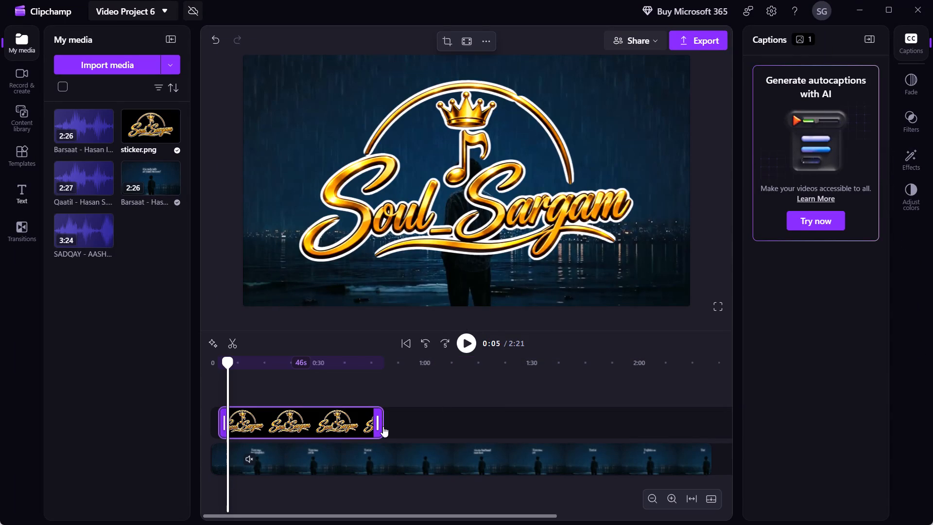
left_click_drag(223, 426, 188, 426)
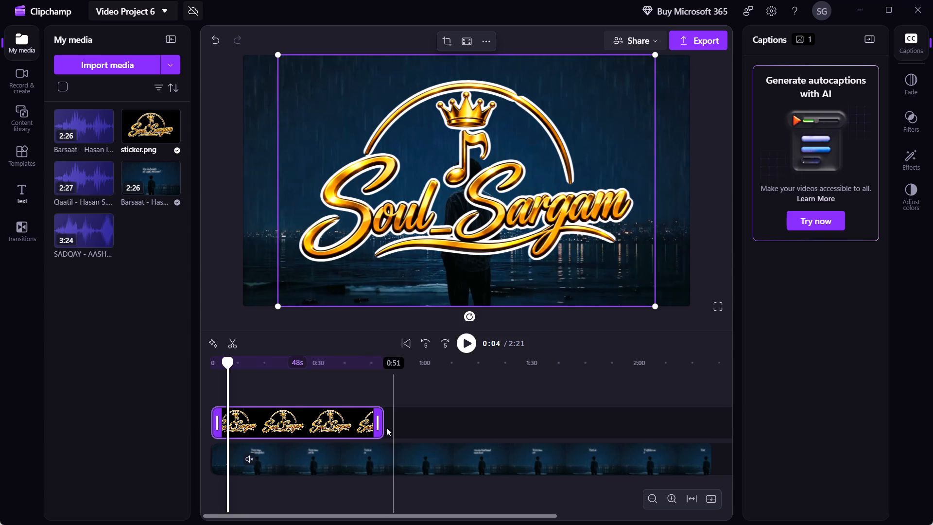
left_click_drag(377, 427, 734, 432)
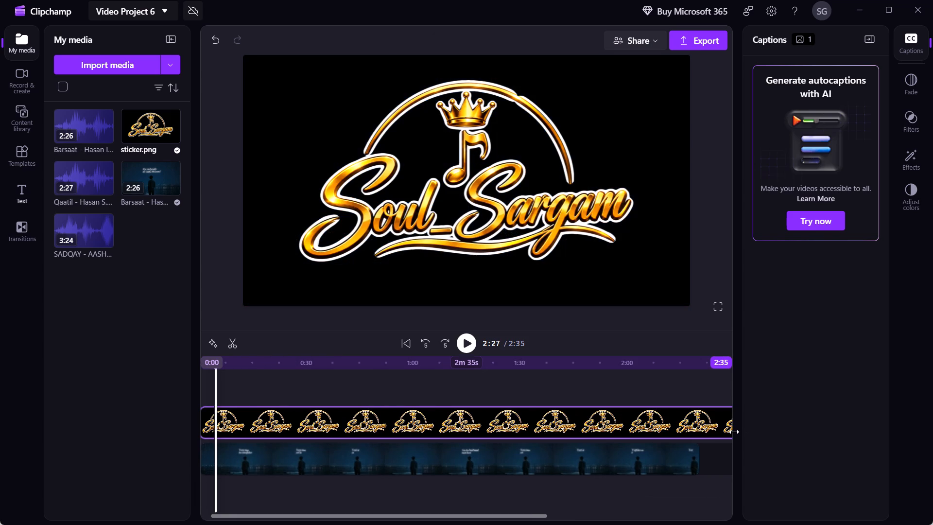
left_click_drag(734, 432, 682, 429)
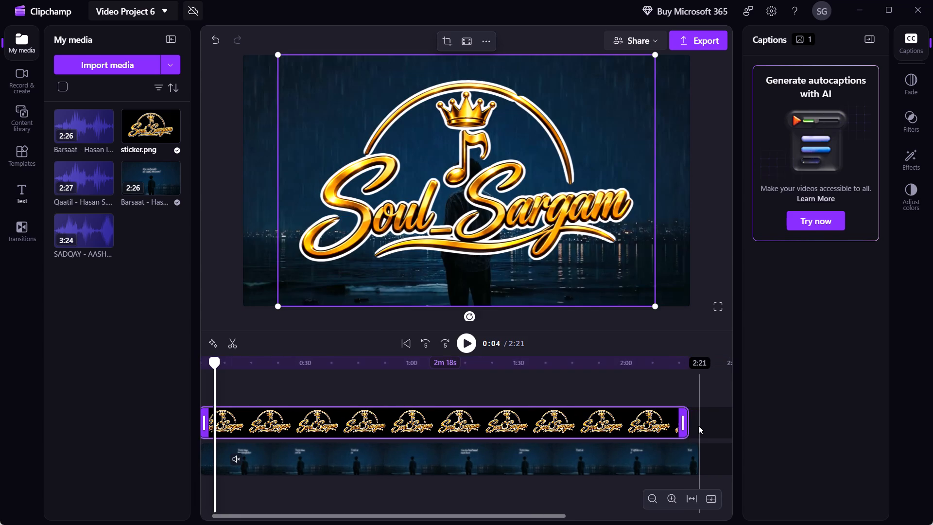
left_click_drag(684, 424, 691, 424)
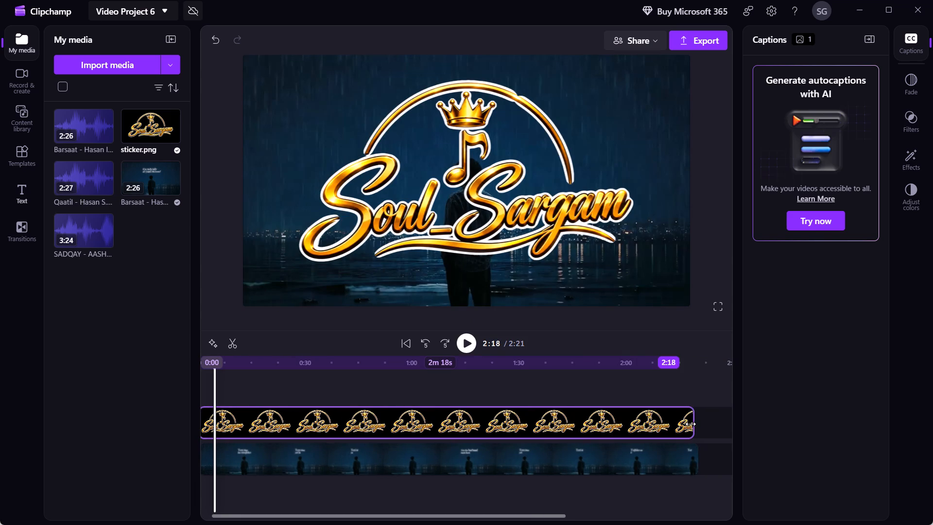
left_click_drag(691, 424, 692, 424)
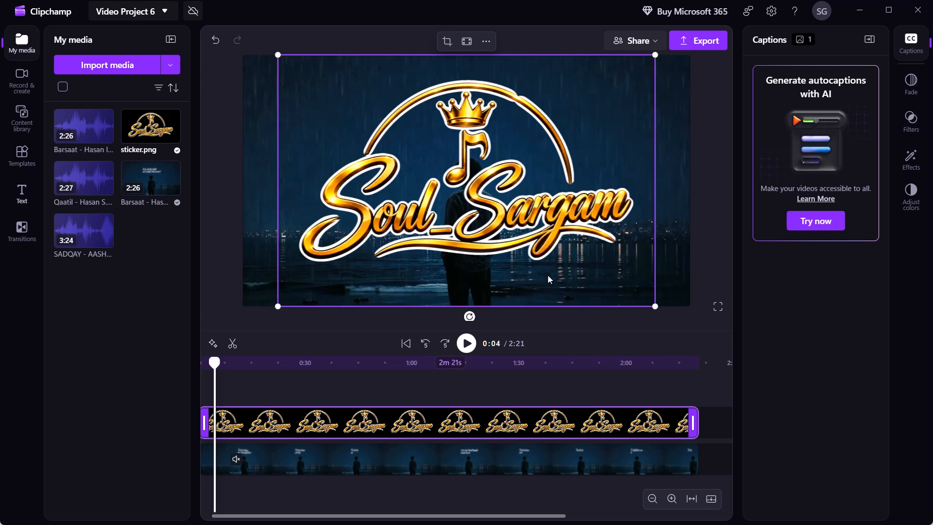
Shrink the Soul_Sargam sticker to a small logo and place it near the lower-right corner of the video frame.
left_click_drag(278, 55, 288, 64)
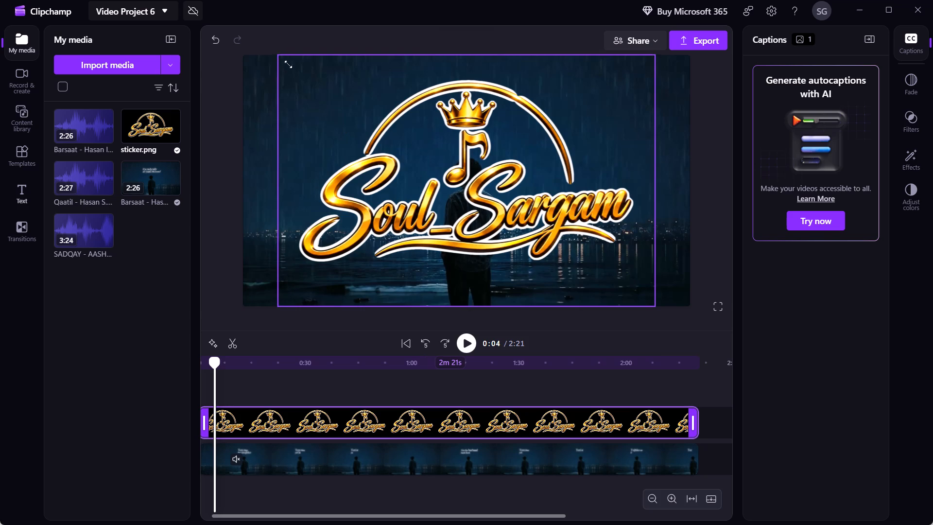
left_click_drag(288, 64, 620, 253)
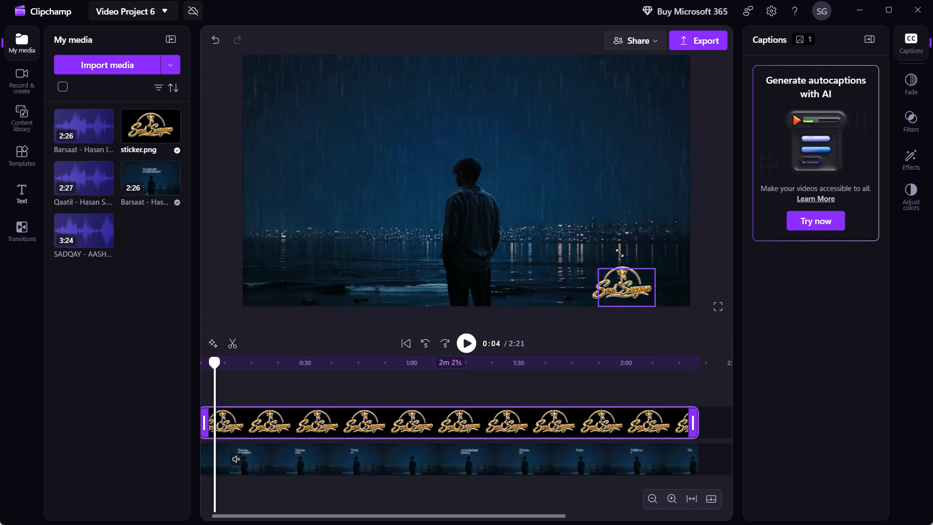
left_click_drag(620, 253, 628, 262)
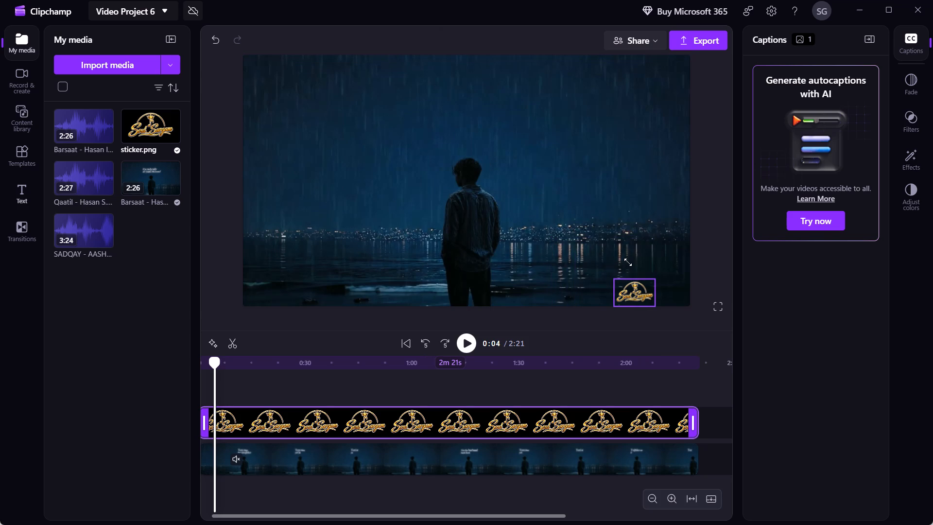
left_click_drag(628, 262, 644, 272)
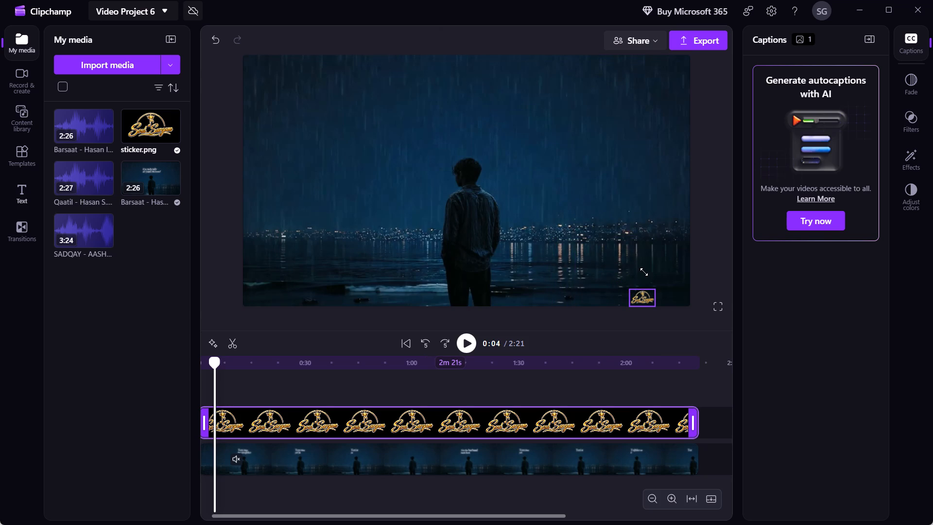
left_click_drag(644, 272, 644, 271)
left_click_drag(642, 297, 651, 293)
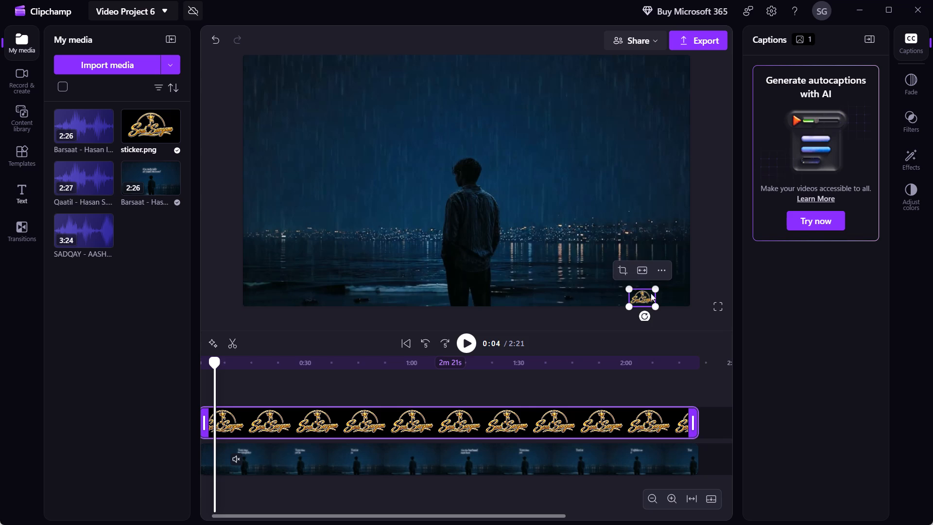
left_click_drag(651, 293, 665, 287)
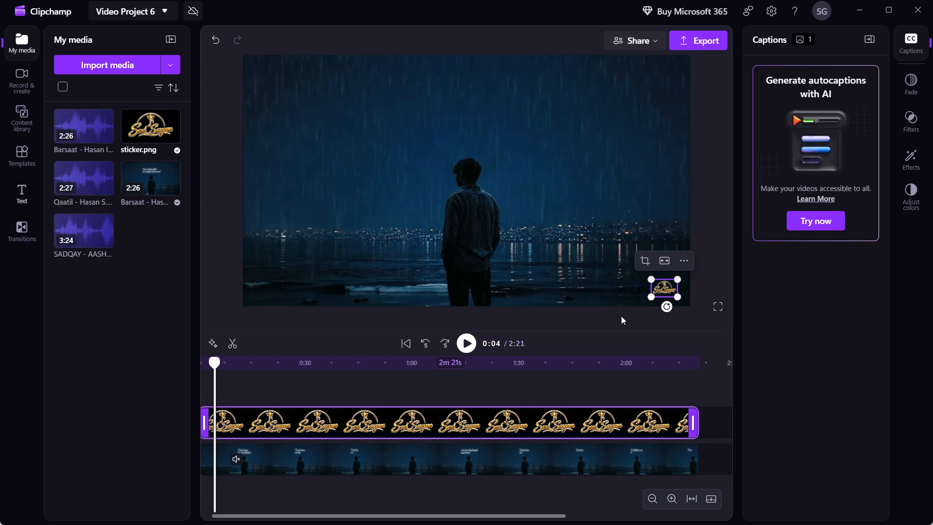
left_click(619, 318)
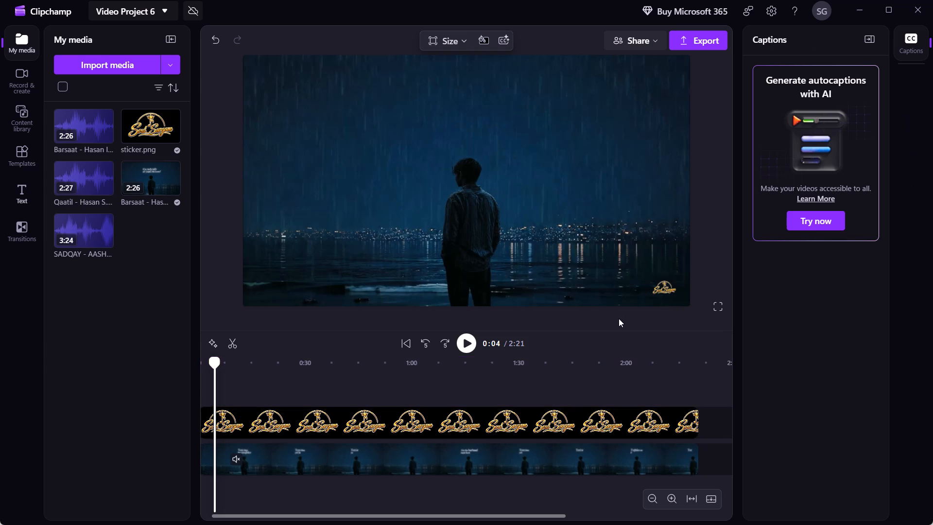
Enlarge the Soul_Sargam sticker slightly, keeping it near the lower-right corner of the video frame.
left_click(659, 287)
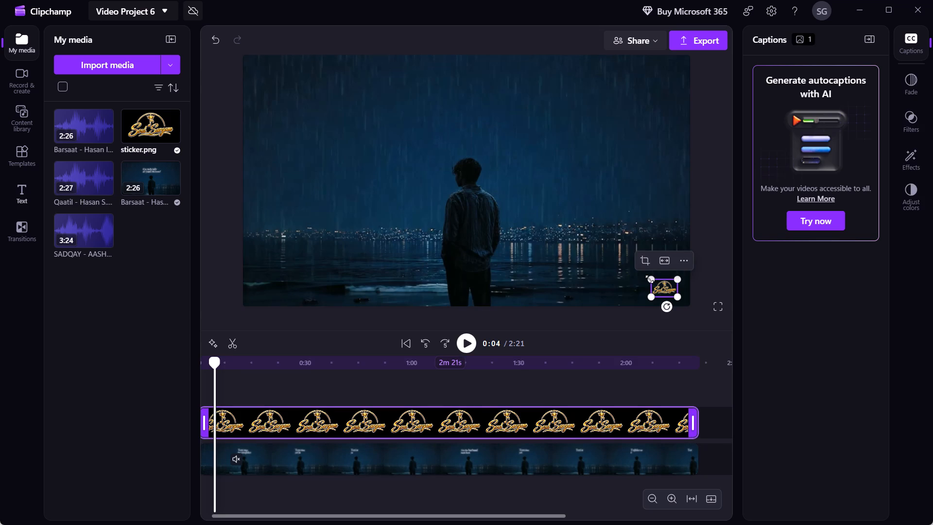
left_click_drag(650, 279, 645, 277)
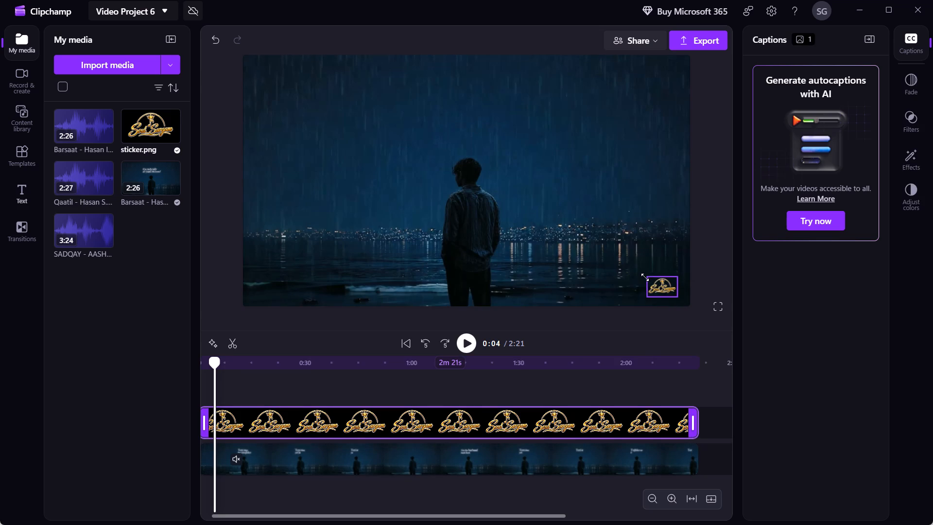
left_click(674, 339)
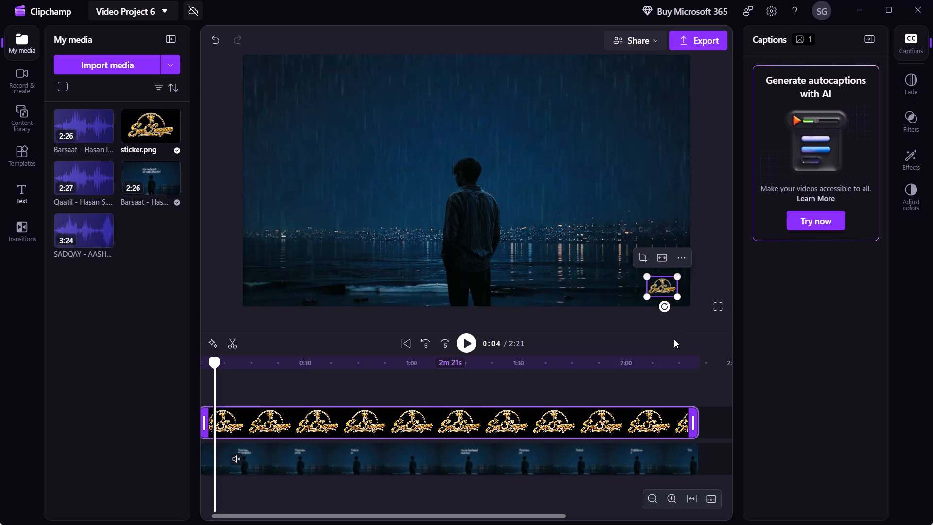
left_click(674, 339)
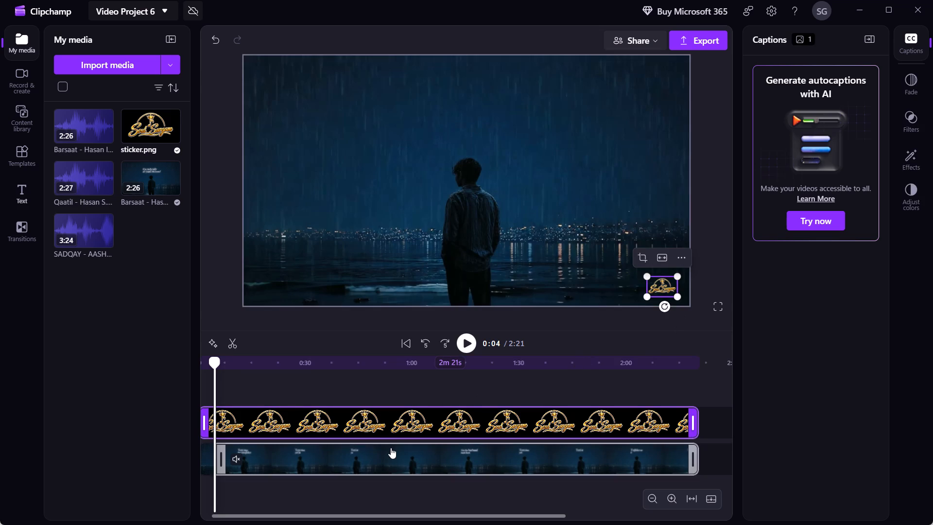
Add the Barsaat MP3 from the project media below the lyrical video and align its start with 0:00.
left_click(391, 448)
left_click(206, 461)
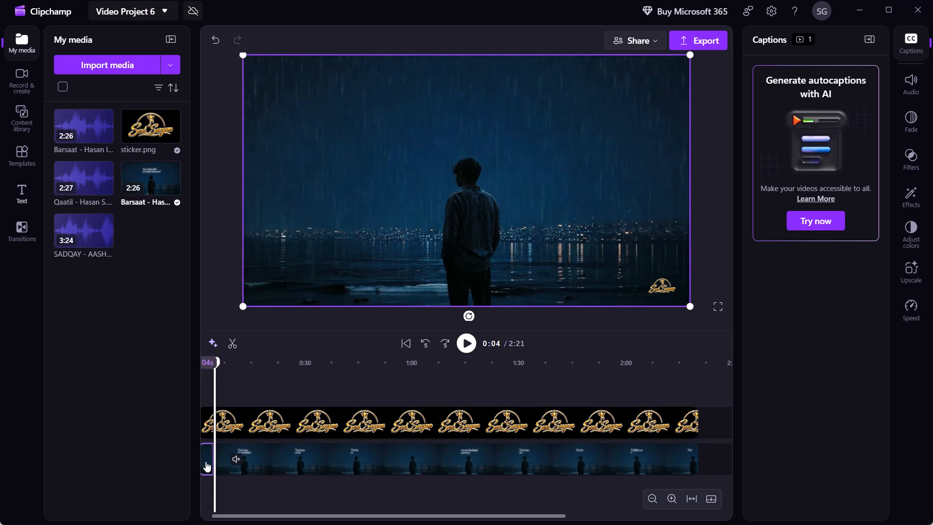
scroll(226, 469, "right", 2)
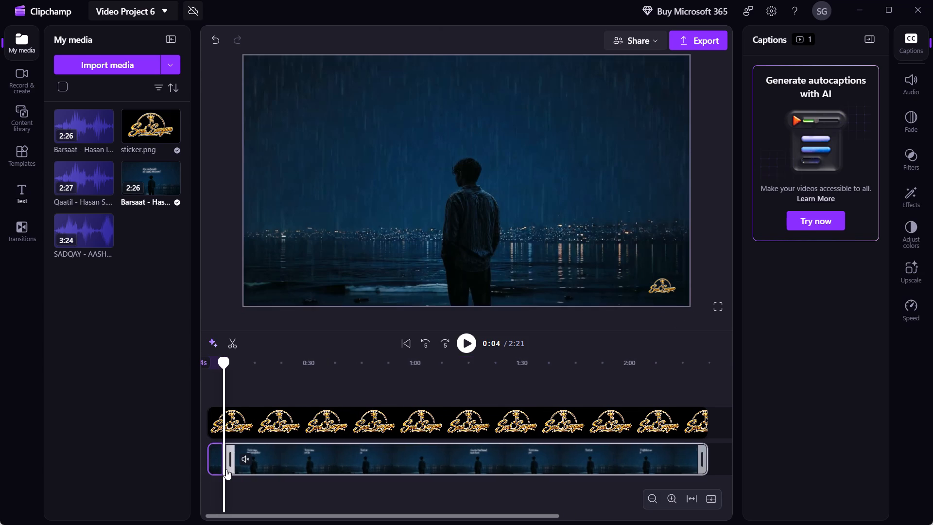
scroll(226, 469, "right", 1)
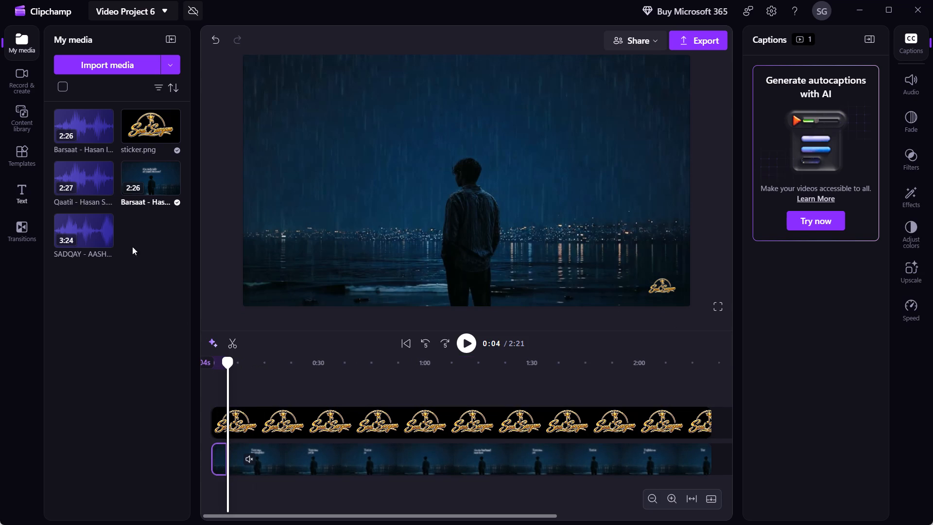
left_click_drag(89, 134, 97, 137)
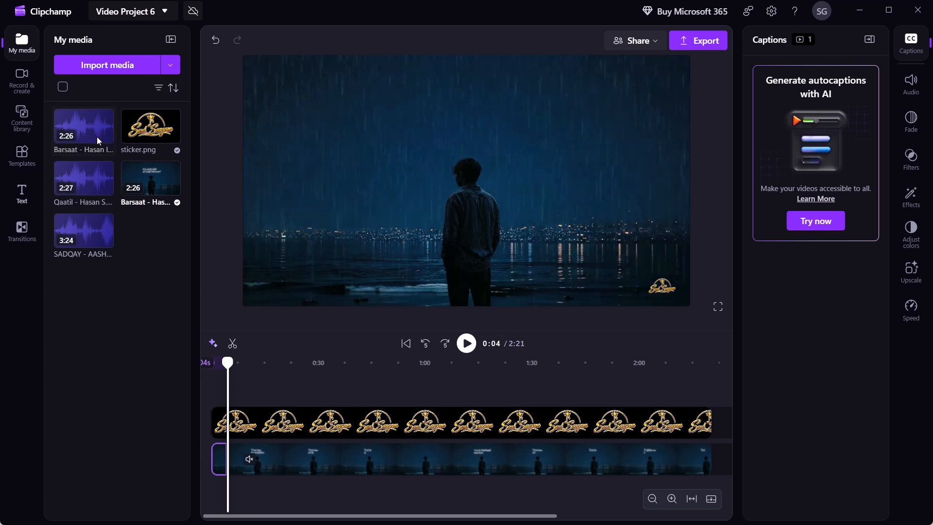
left_click(100, 136)
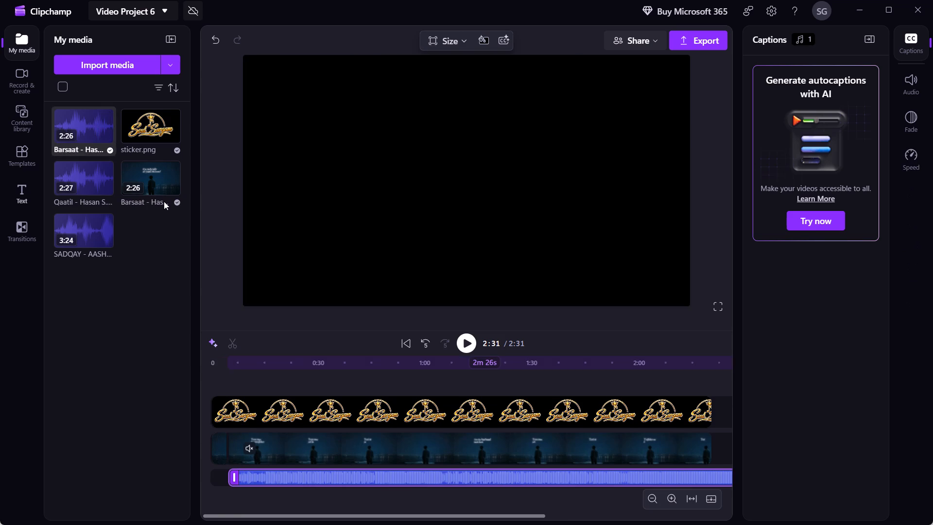
left_click_drag(318, 476, 290, 479)
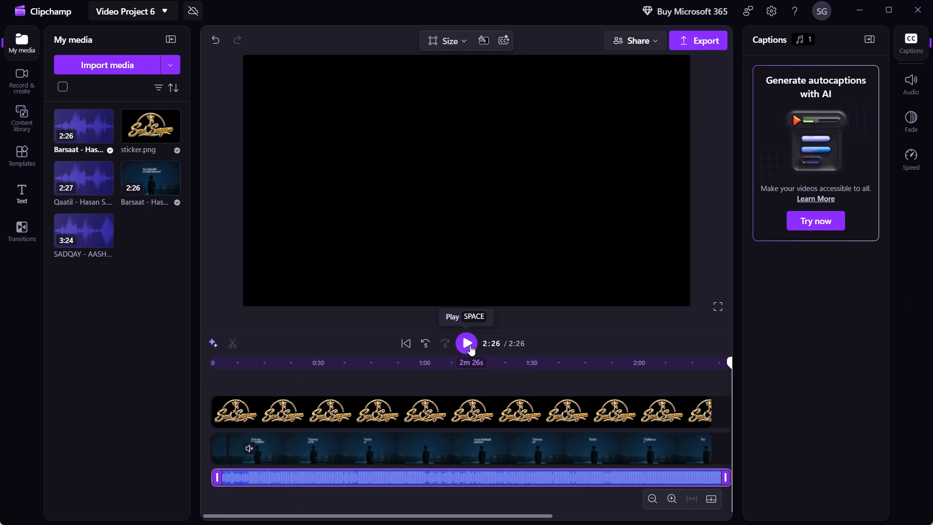
Play the project from the start to check how the MP3 and sticker go with the lyrical video.
key("ctrl+Left")
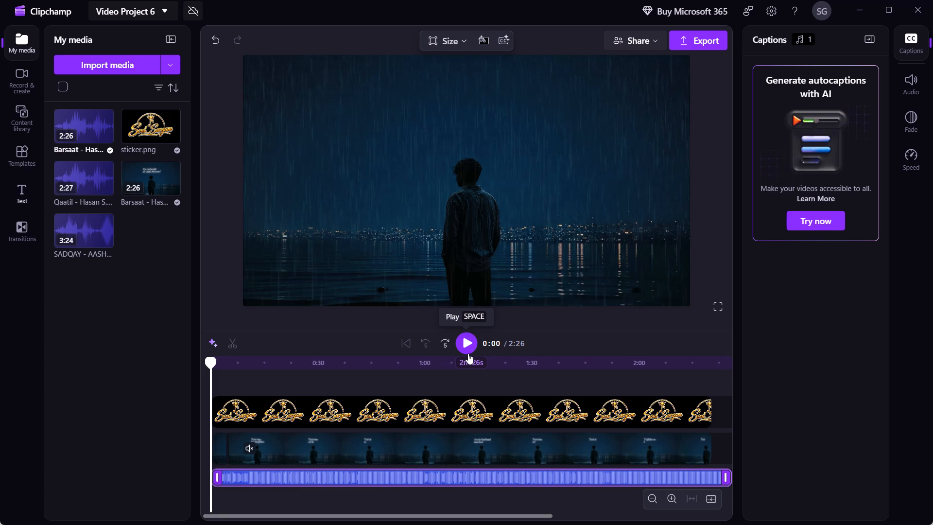
left_click(467, 349)
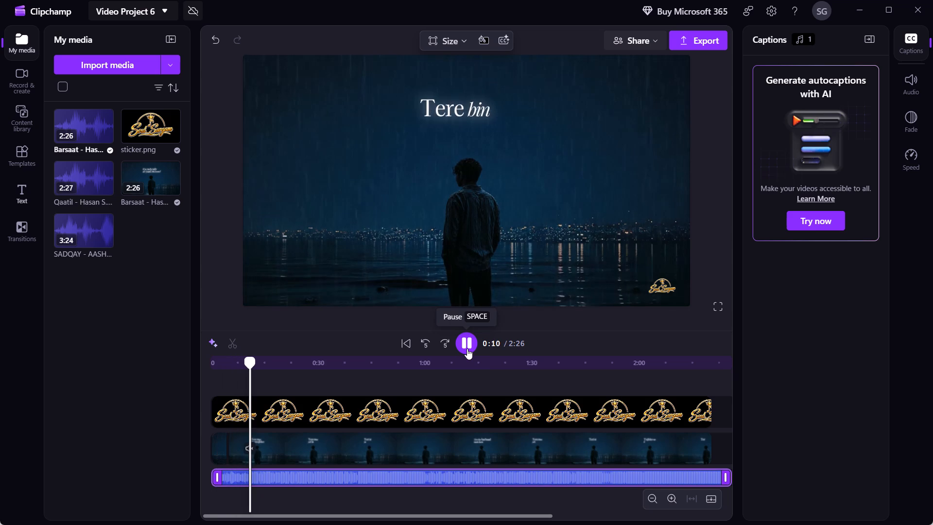
left_click(470, 348)
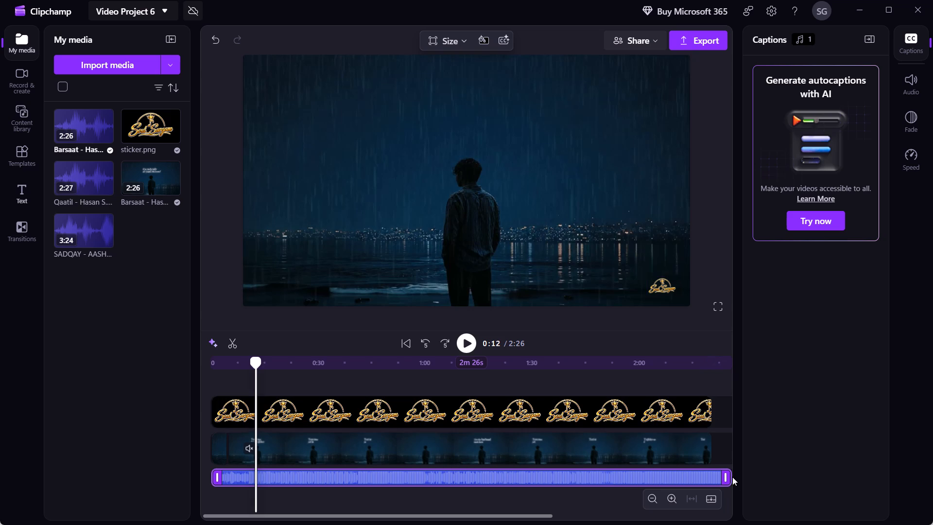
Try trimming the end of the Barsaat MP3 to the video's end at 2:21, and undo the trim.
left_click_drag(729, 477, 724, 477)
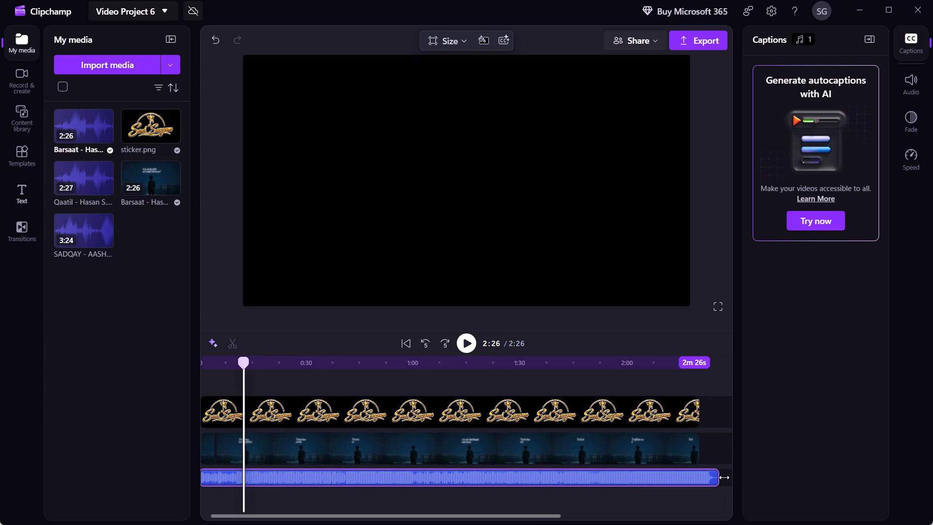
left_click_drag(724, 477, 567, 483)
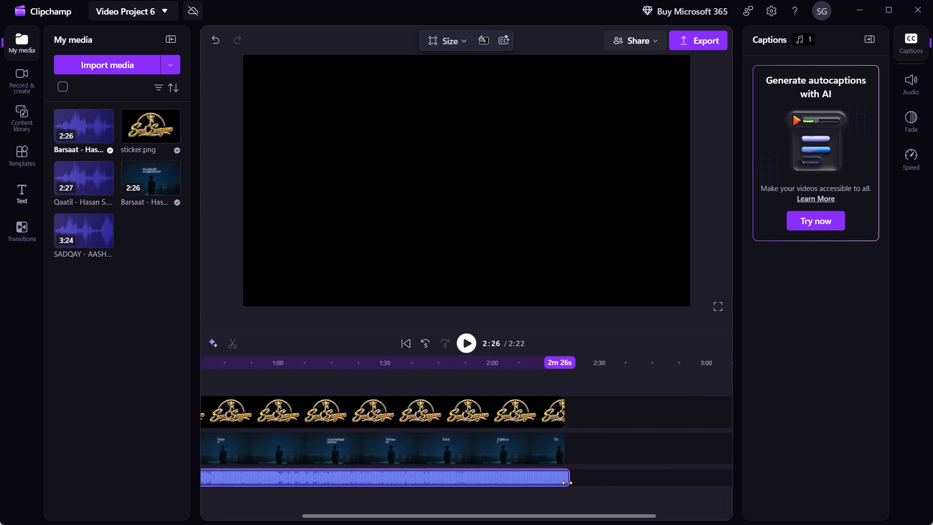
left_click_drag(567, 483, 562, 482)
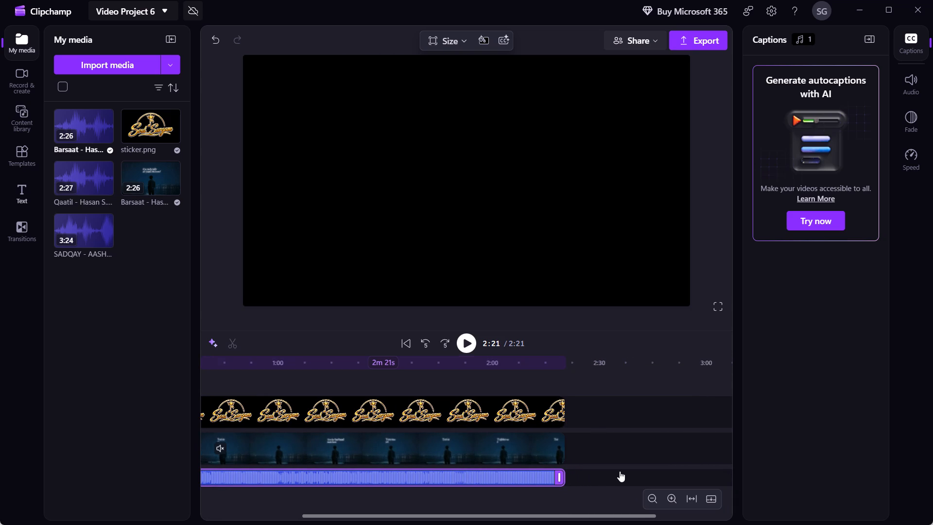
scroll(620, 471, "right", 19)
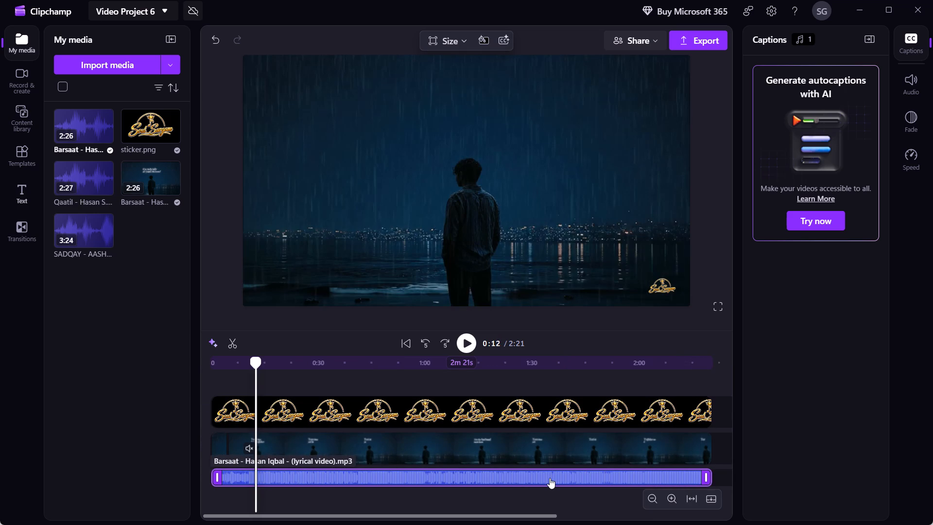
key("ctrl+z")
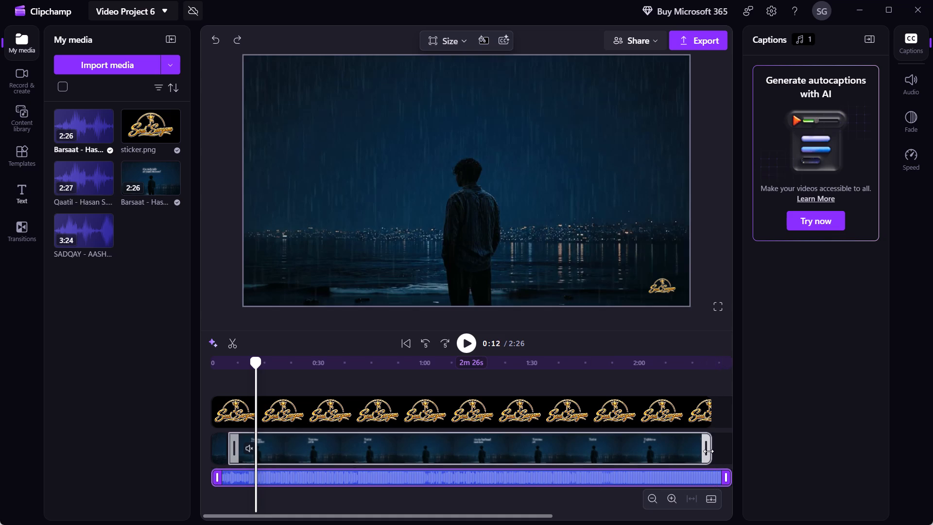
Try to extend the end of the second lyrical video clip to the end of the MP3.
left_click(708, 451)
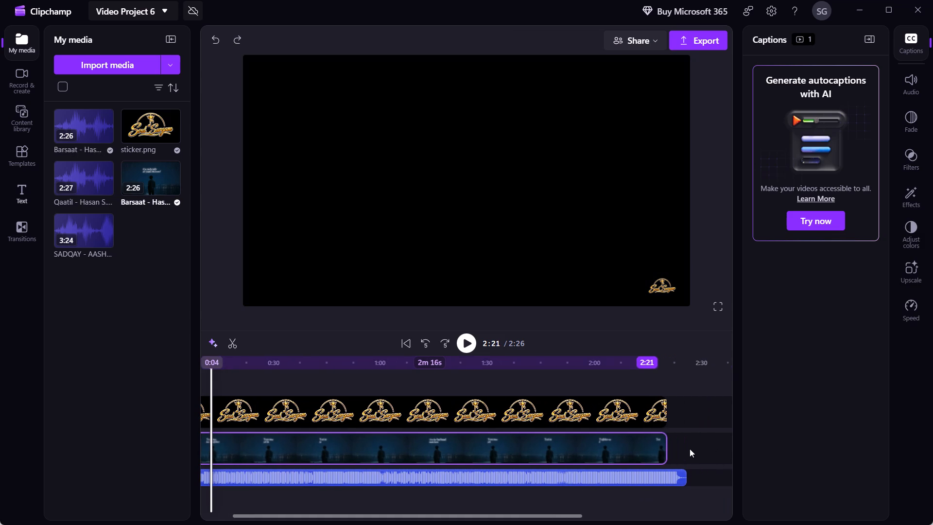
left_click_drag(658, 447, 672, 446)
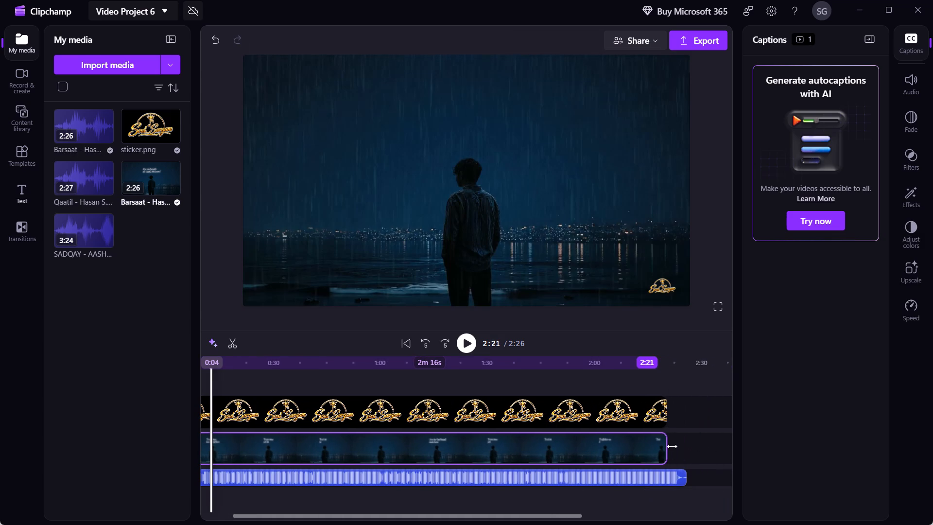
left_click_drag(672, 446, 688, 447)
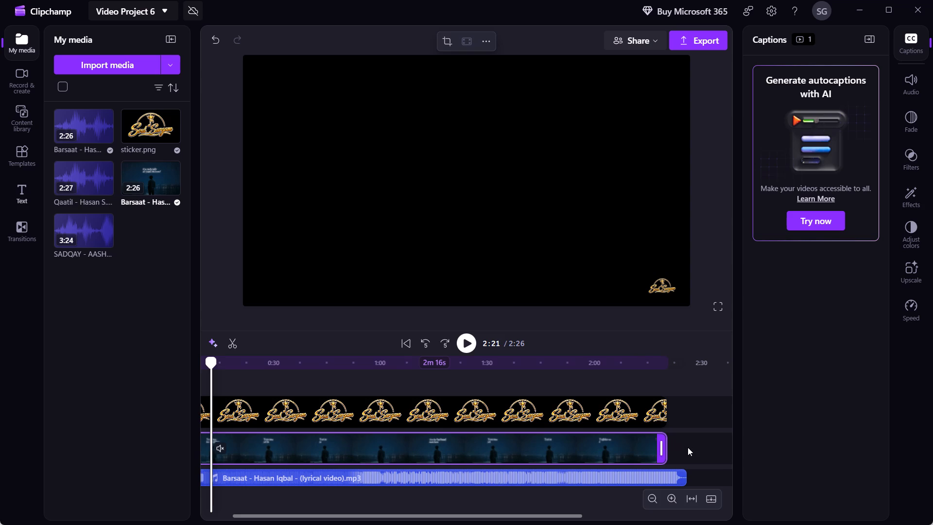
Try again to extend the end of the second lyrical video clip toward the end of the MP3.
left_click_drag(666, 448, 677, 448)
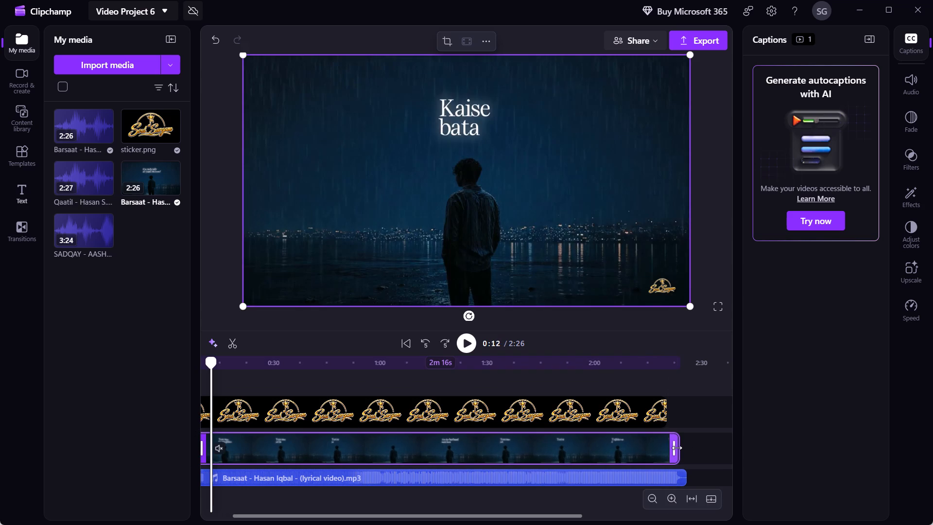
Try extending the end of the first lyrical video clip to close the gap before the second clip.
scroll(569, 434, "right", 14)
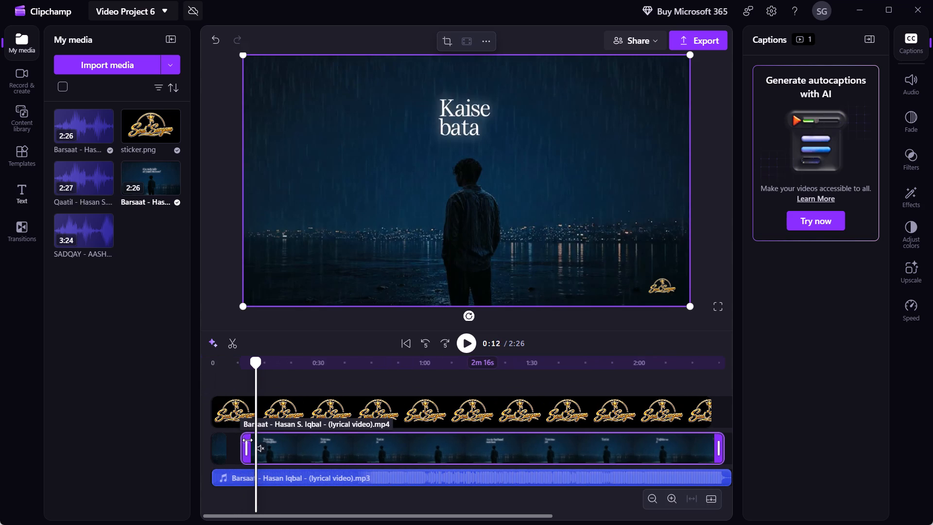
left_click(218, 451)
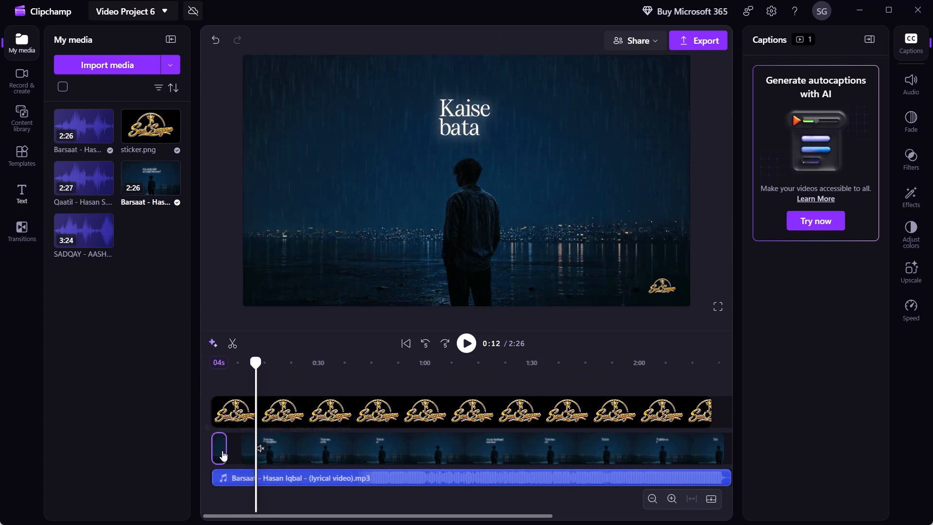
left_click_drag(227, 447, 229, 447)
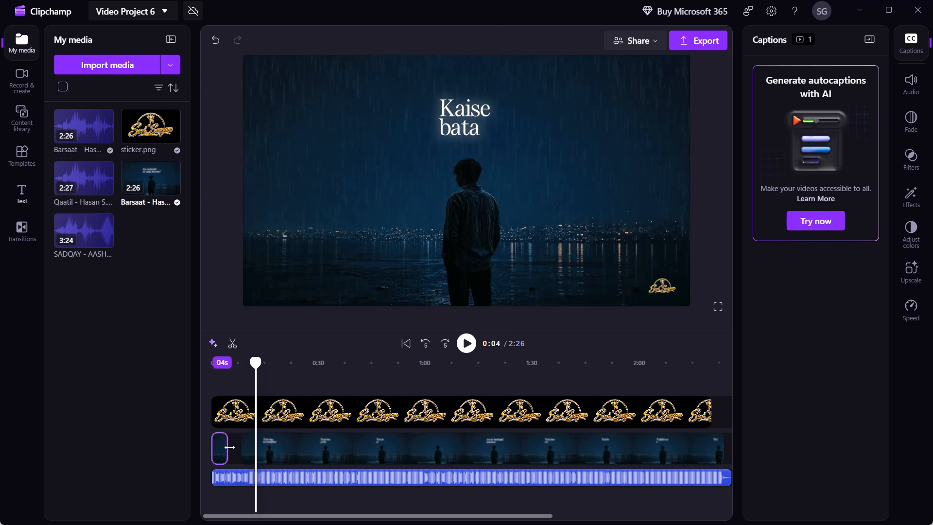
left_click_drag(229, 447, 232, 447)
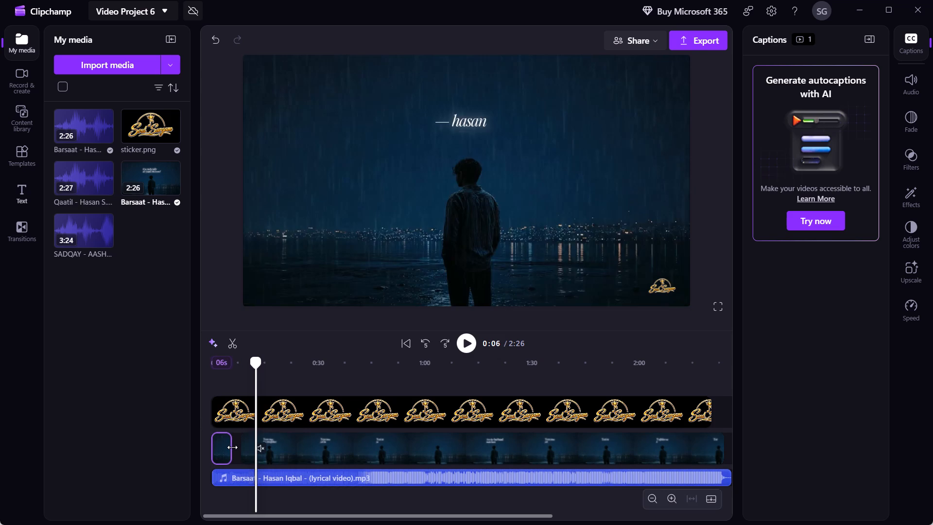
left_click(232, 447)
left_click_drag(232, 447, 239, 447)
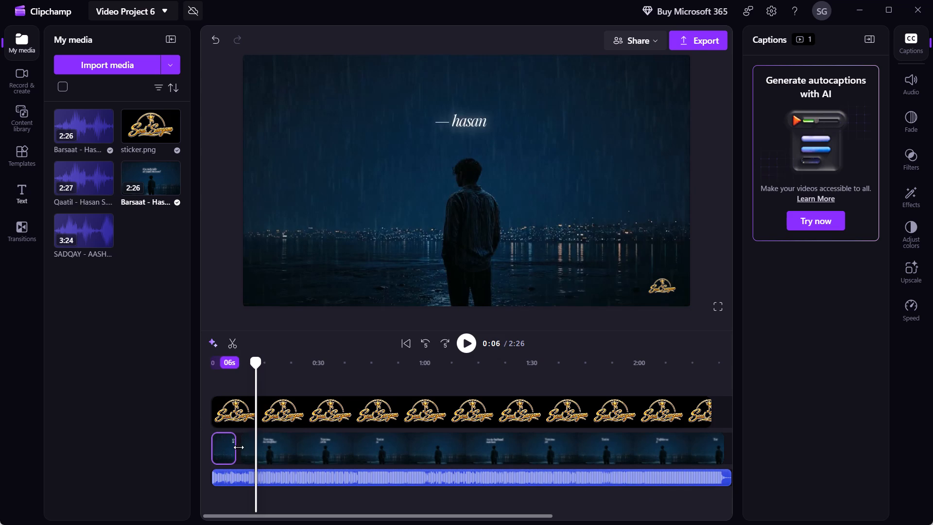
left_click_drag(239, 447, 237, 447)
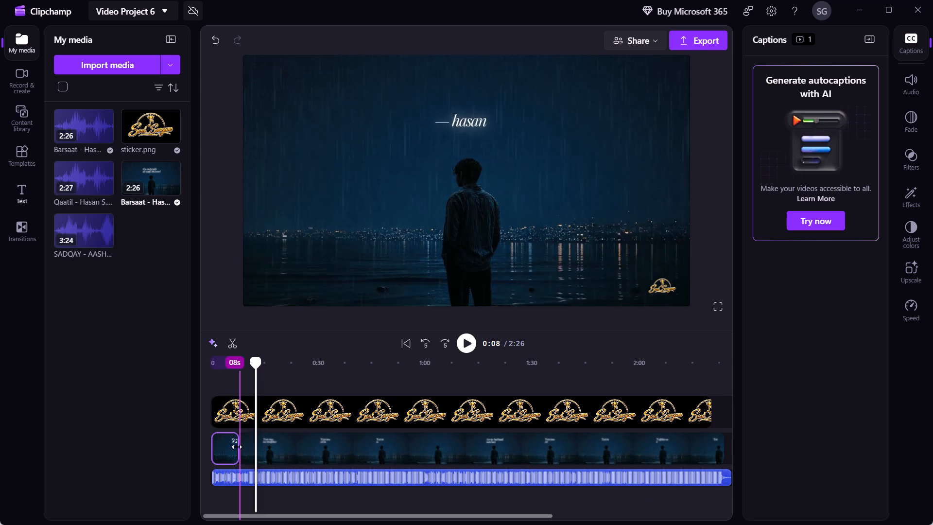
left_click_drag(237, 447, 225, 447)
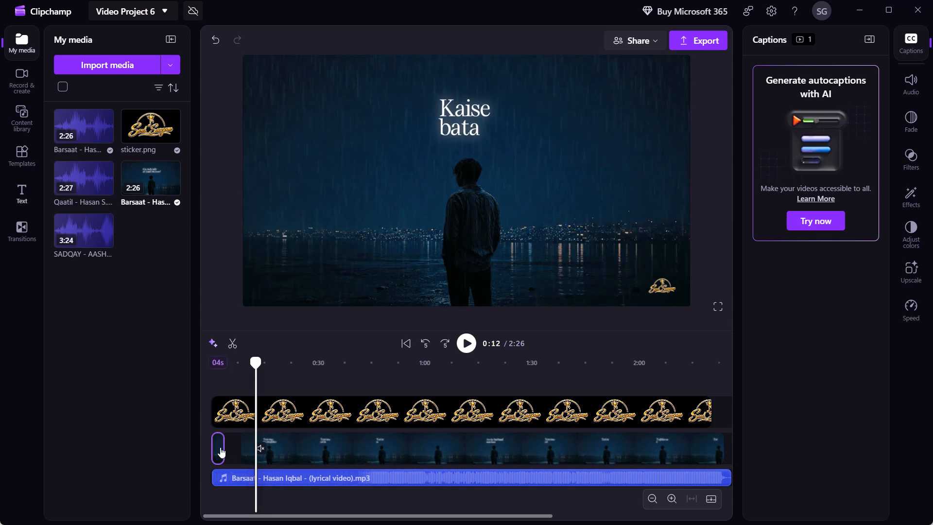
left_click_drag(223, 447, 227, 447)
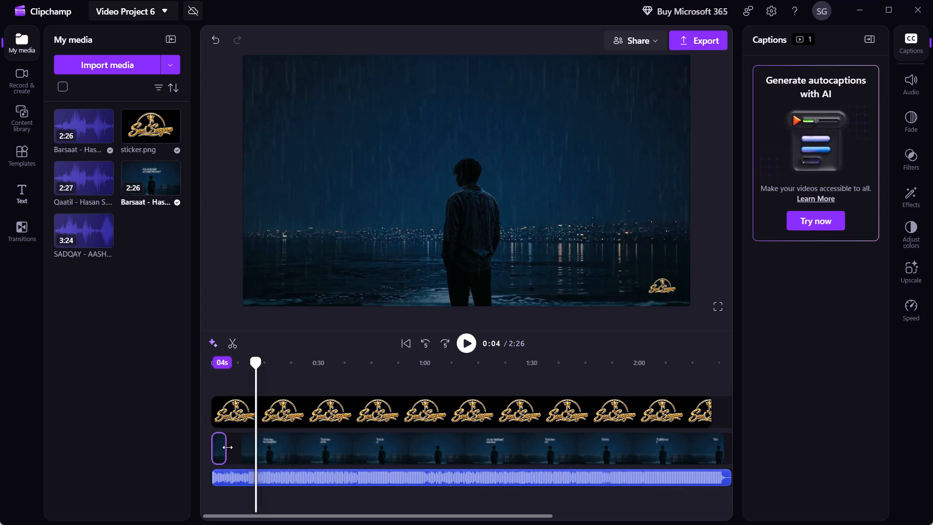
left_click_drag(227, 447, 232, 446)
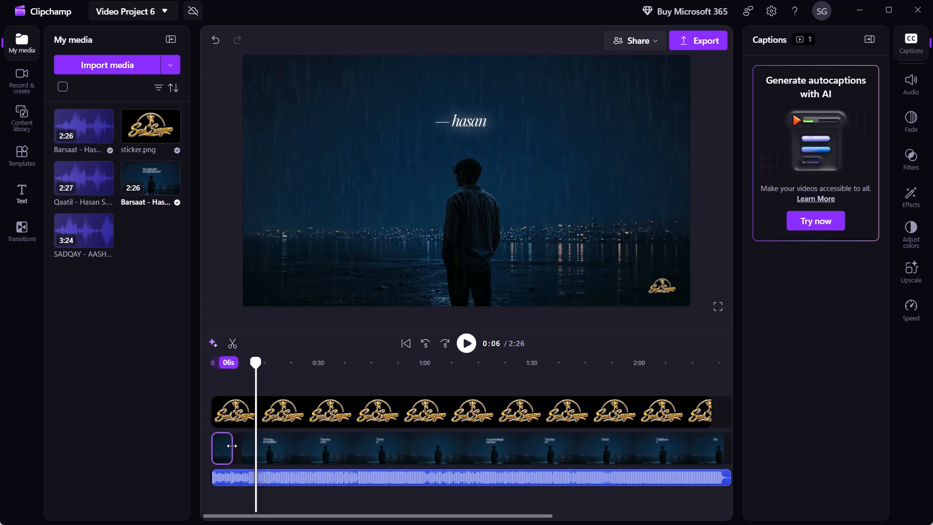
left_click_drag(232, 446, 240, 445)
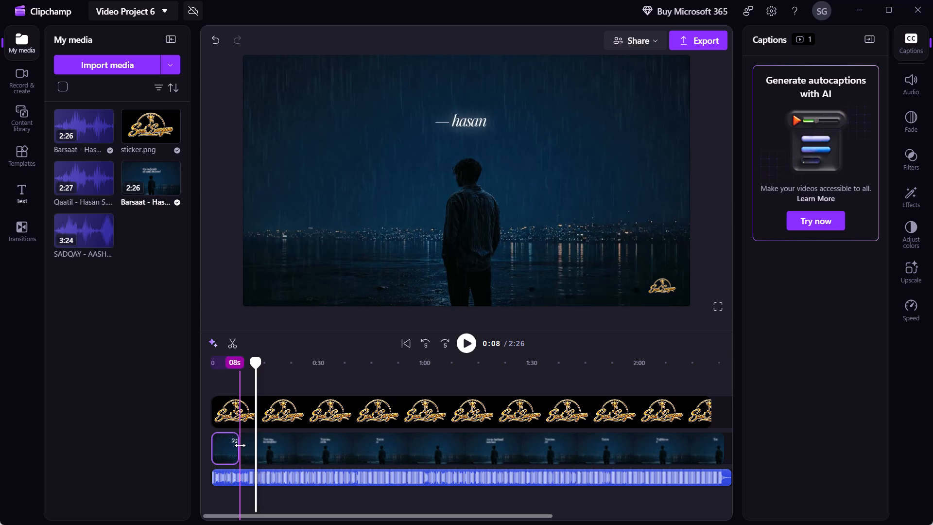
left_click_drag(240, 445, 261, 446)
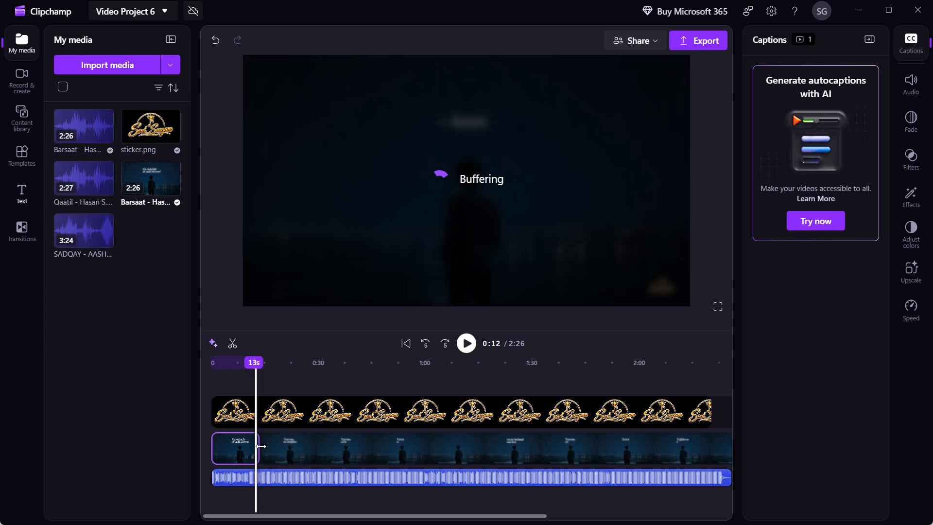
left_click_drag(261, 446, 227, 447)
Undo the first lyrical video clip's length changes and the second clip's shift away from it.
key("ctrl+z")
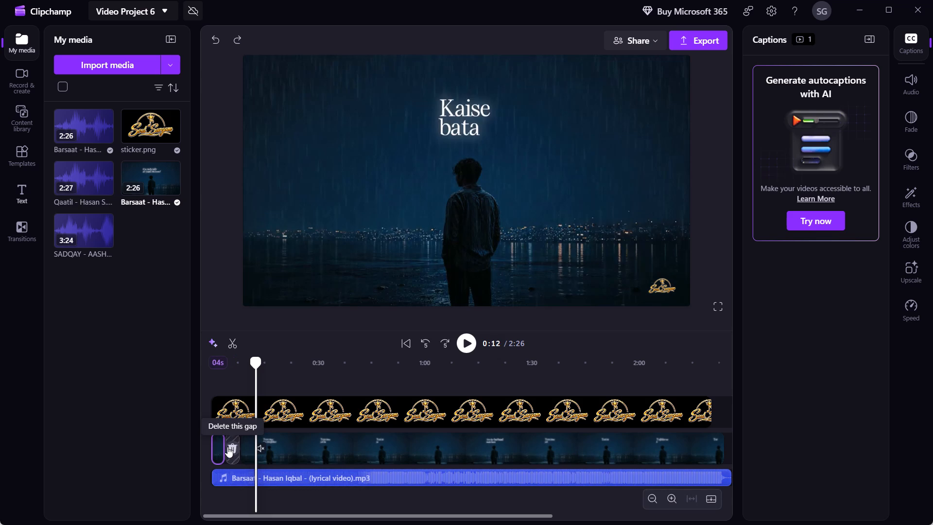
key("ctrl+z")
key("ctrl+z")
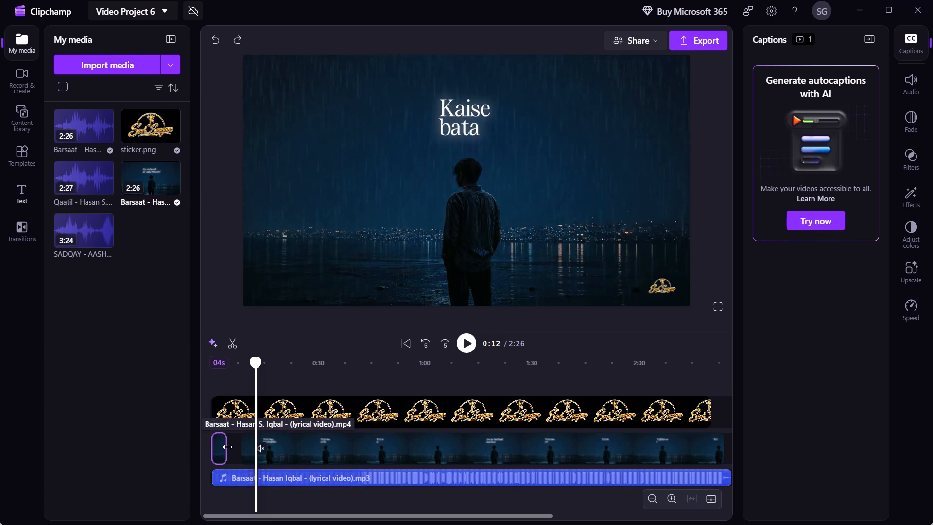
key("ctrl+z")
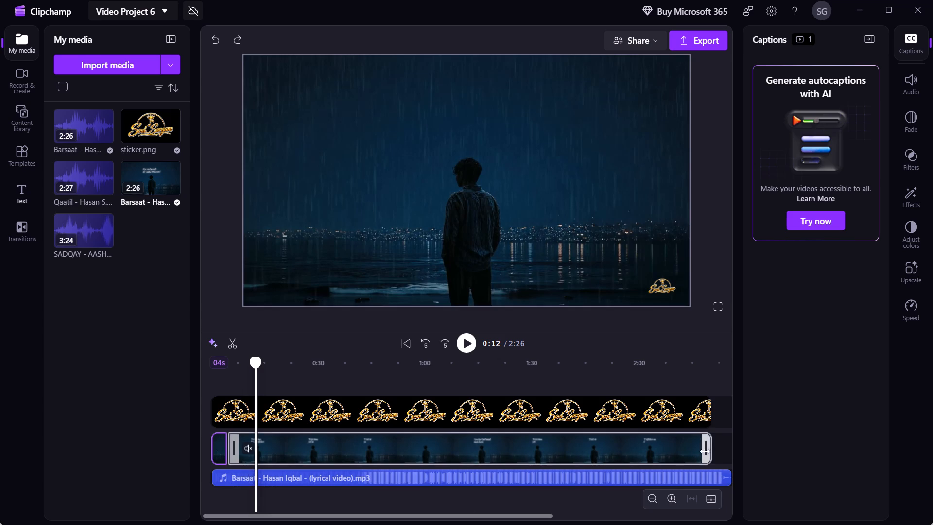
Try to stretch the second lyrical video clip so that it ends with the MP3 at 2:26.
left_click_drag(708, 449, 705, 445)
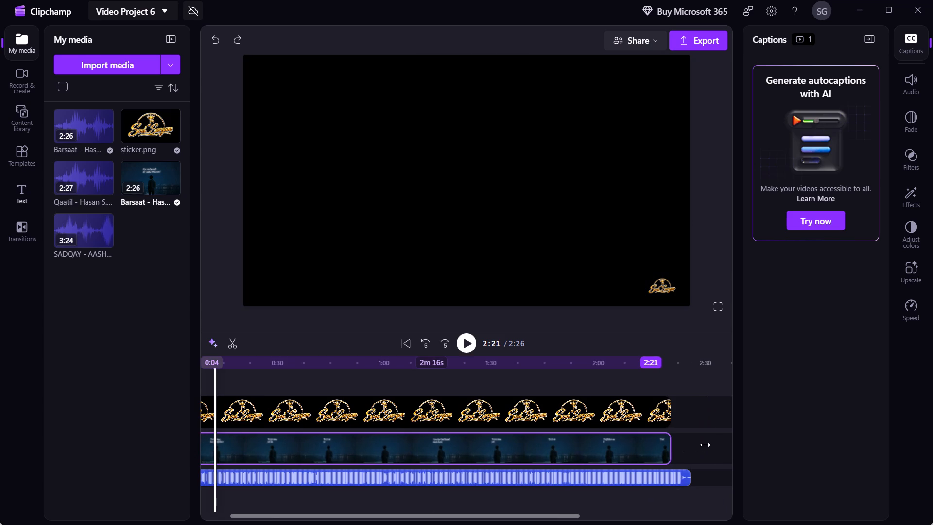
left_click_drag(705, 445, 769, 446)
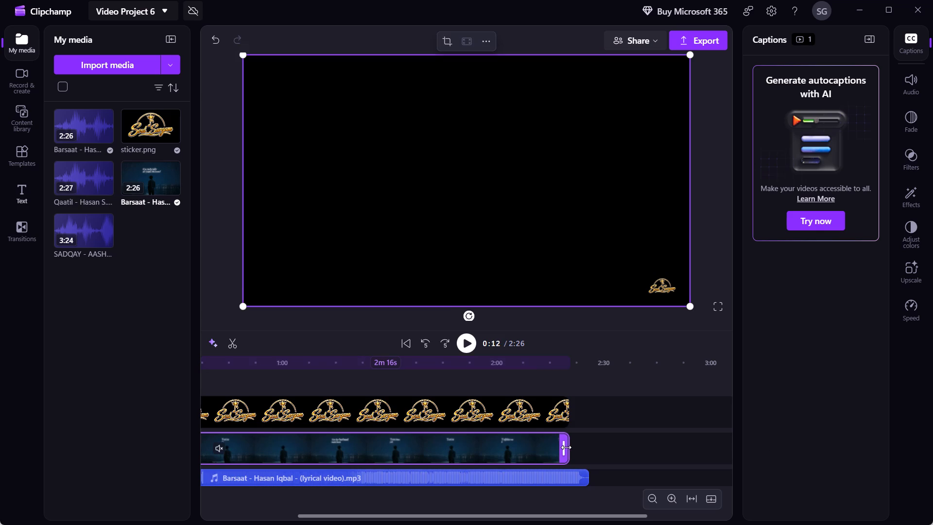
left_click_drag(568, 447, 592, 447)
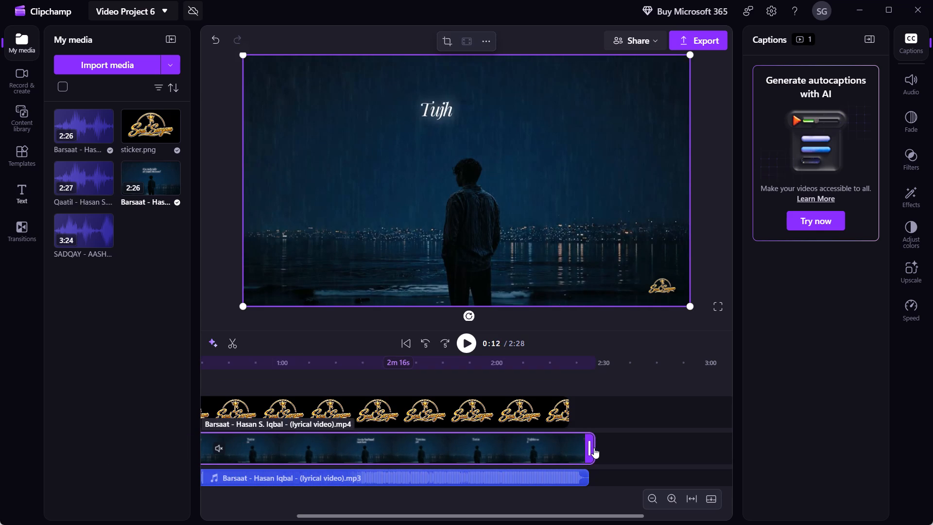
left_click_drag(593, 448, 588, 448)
Extend the end of the sticker.png clip to the end of the MP3 at 2:26.
left_click(552, 413)
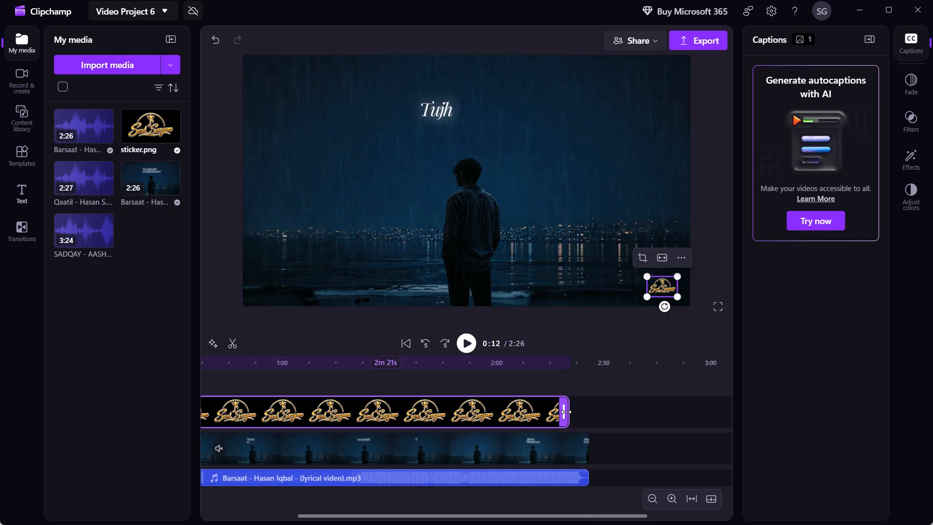
left_click_drag(566, 412, 584, 409)
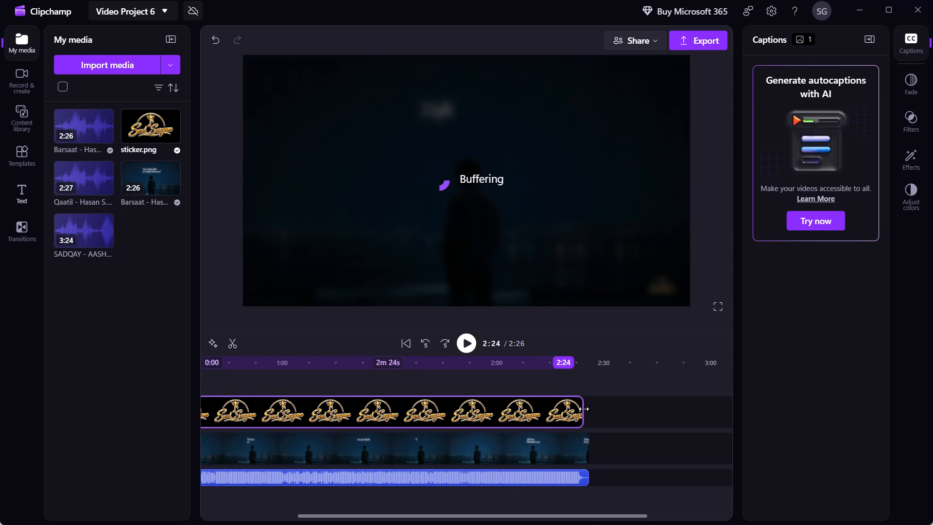
left_click_drag(584, 409, 585, 408)
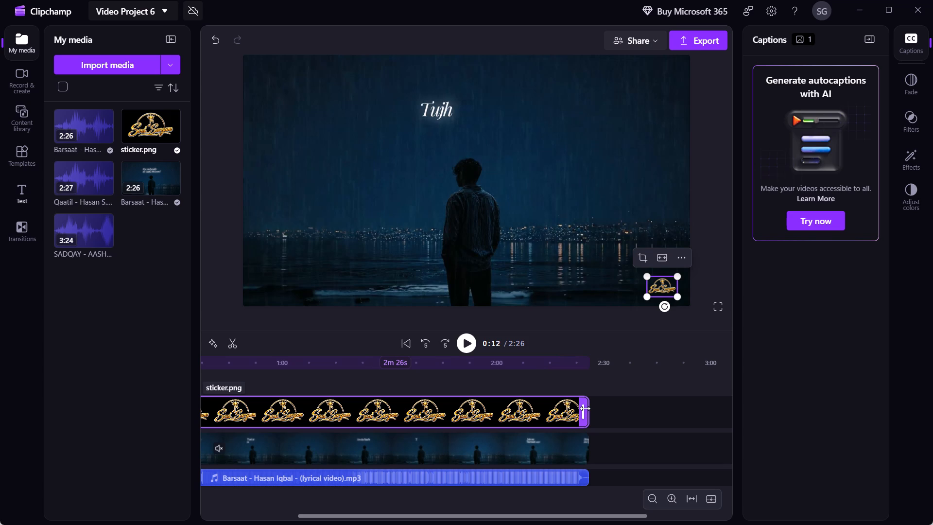
Delete the gap between the first and second lyrical video clips.
scroll(514, 419, "right", 6)
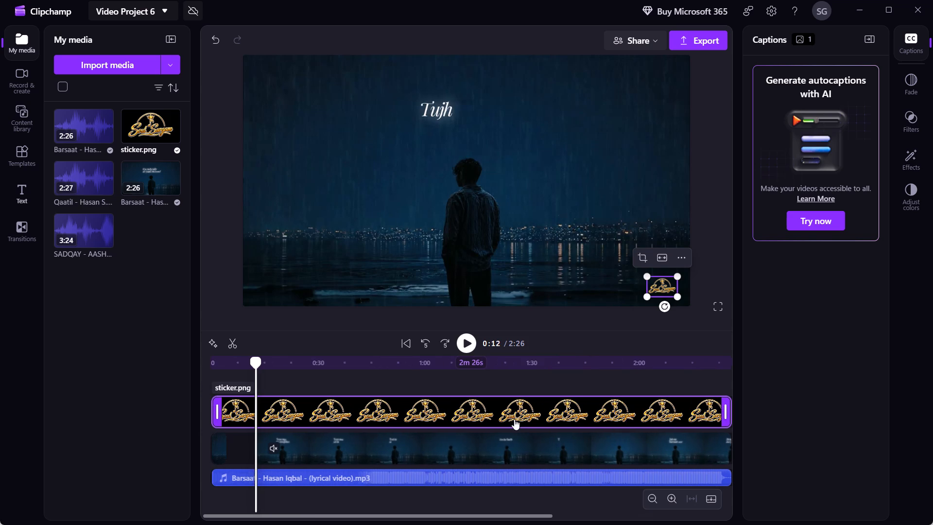
left_click(239, 448)
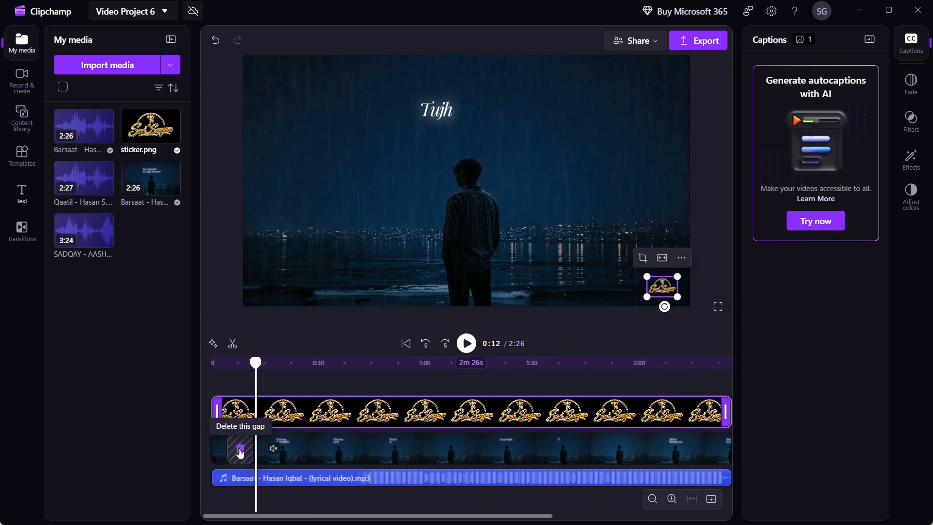
Extend the end of the second lyrical video clip to 2:21.
scroll(328, 461, "left", 1)
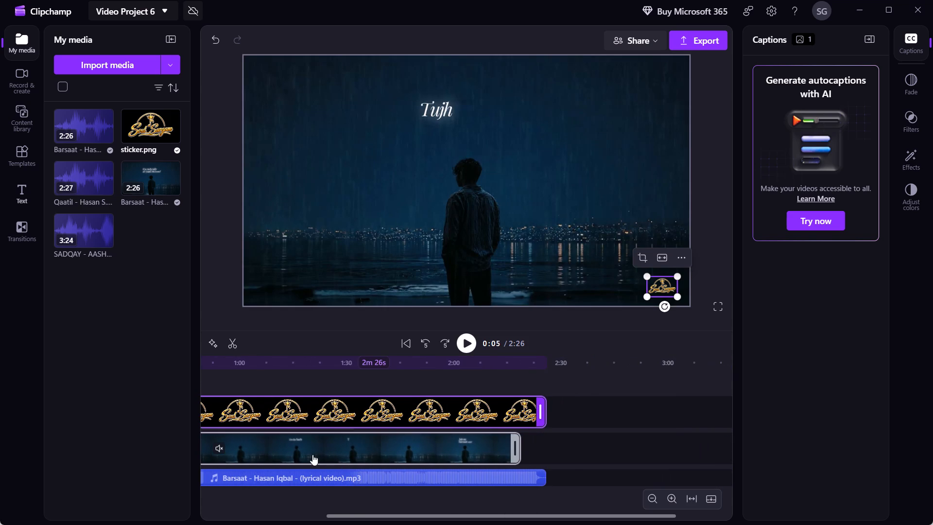
scroll(312, 455, "right", 1)
scroll(478, 447, "left", 7)
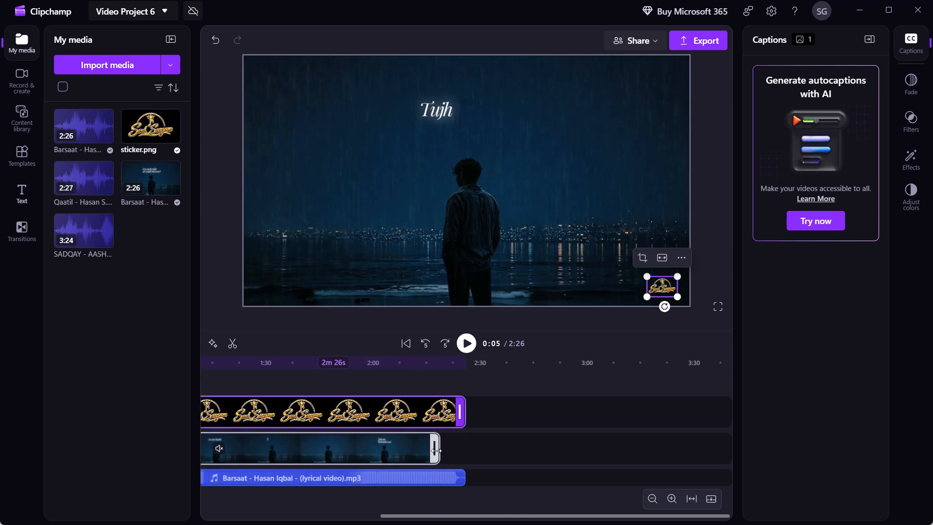
left_click_drag(436, 451, 448, 451)
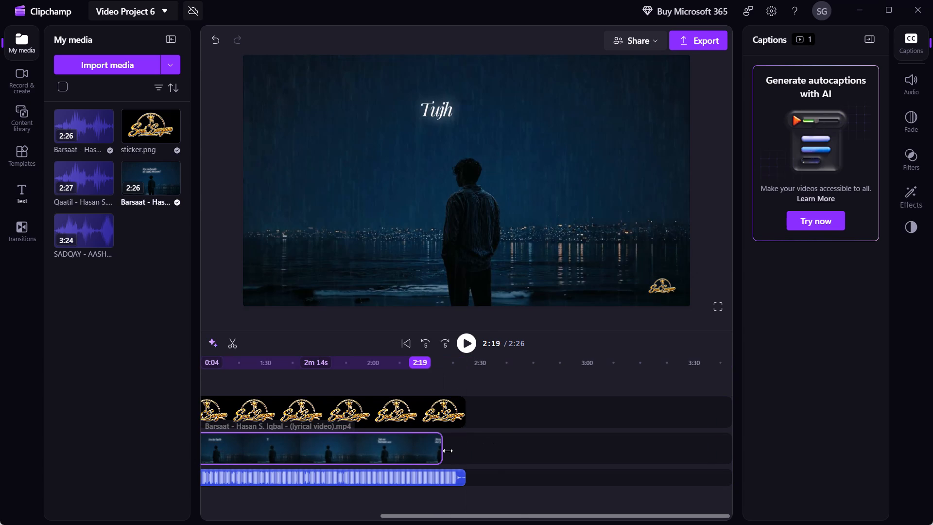
left_click_drag(448, 451, 468, 447)
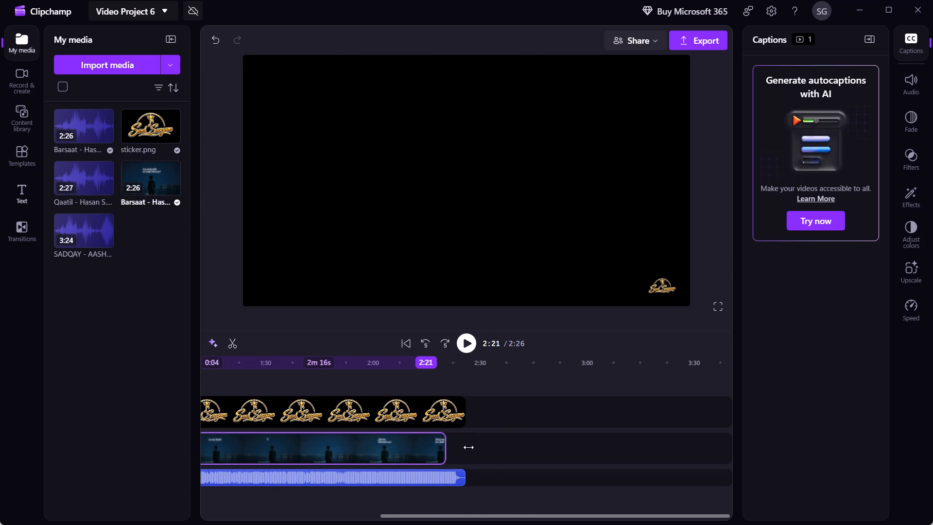
left_click_drag(468, 447, 470, 446)
left_click_drag(470, 446, 475, 449)
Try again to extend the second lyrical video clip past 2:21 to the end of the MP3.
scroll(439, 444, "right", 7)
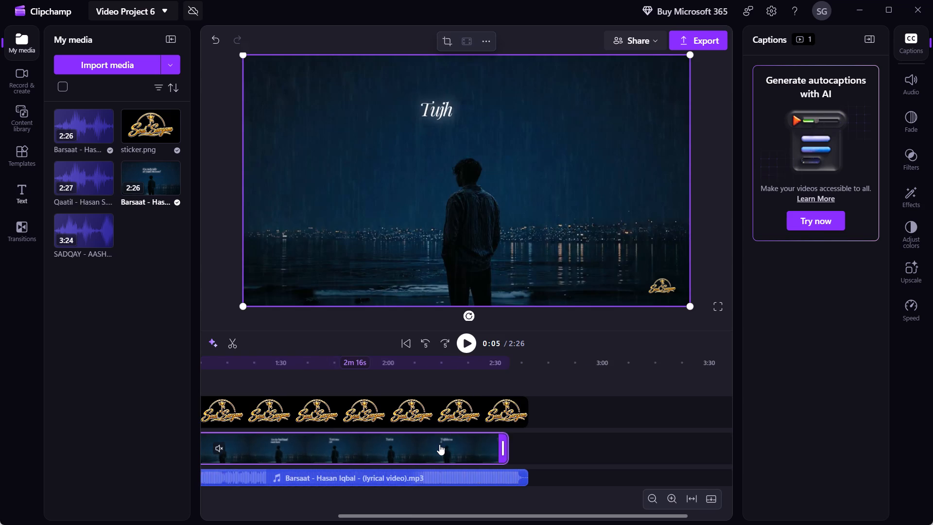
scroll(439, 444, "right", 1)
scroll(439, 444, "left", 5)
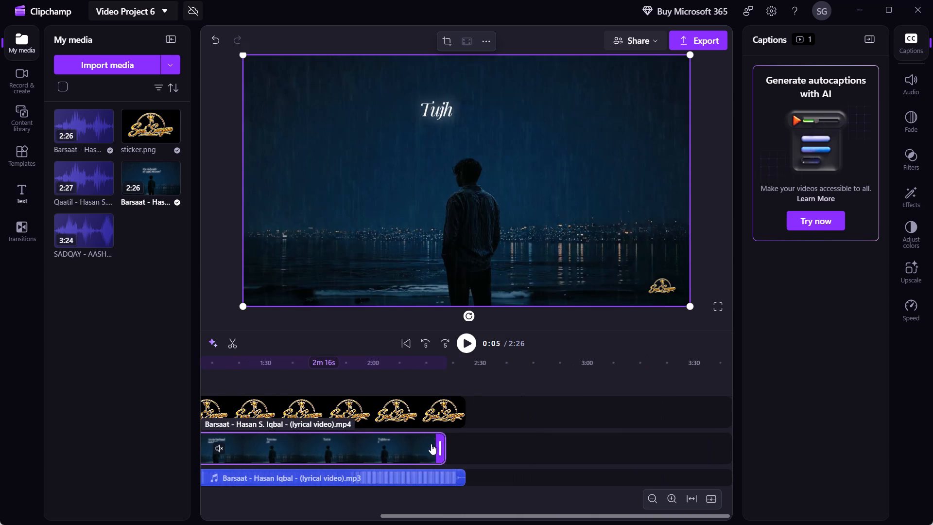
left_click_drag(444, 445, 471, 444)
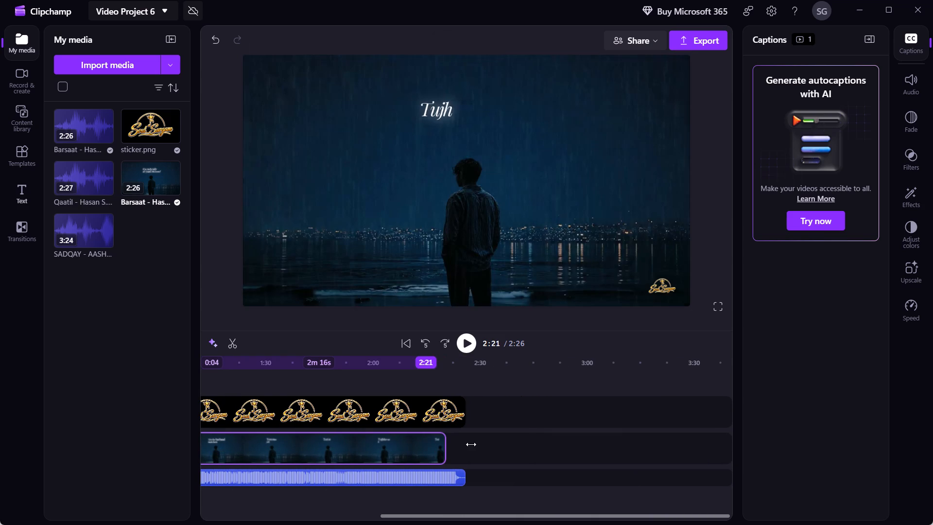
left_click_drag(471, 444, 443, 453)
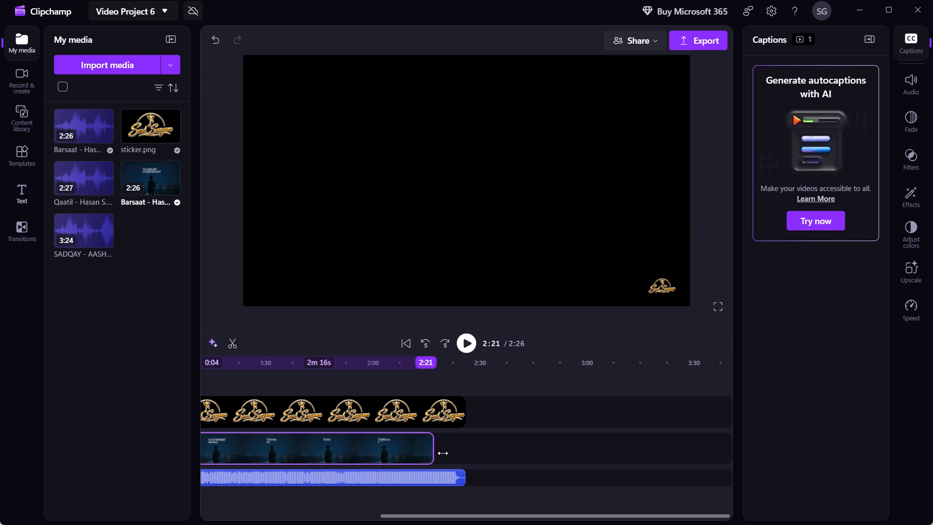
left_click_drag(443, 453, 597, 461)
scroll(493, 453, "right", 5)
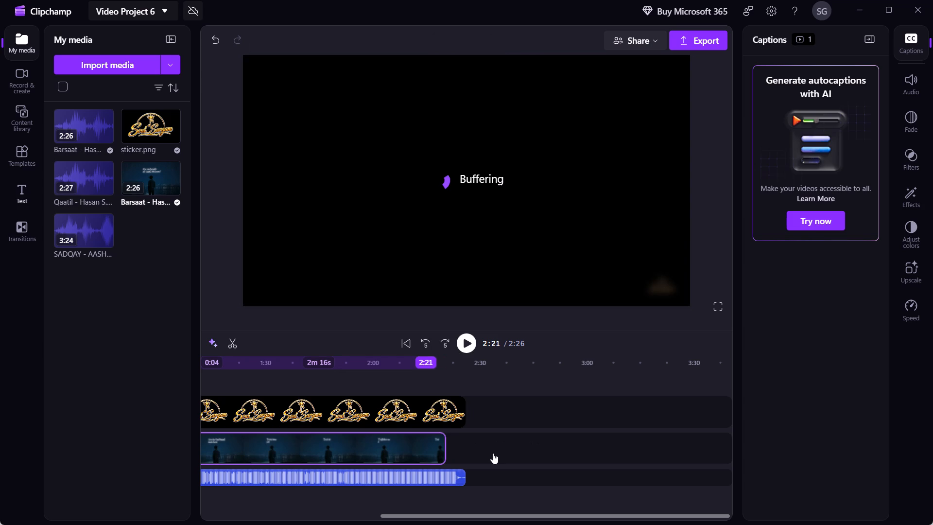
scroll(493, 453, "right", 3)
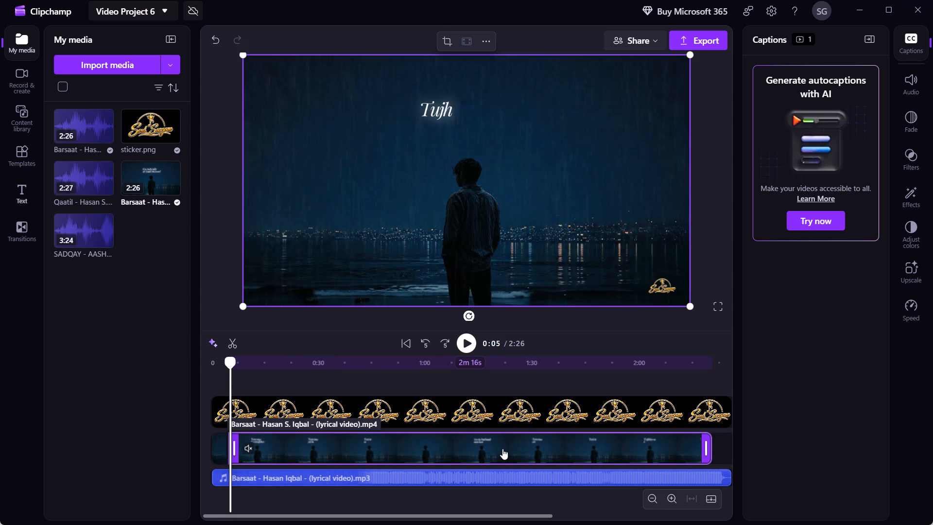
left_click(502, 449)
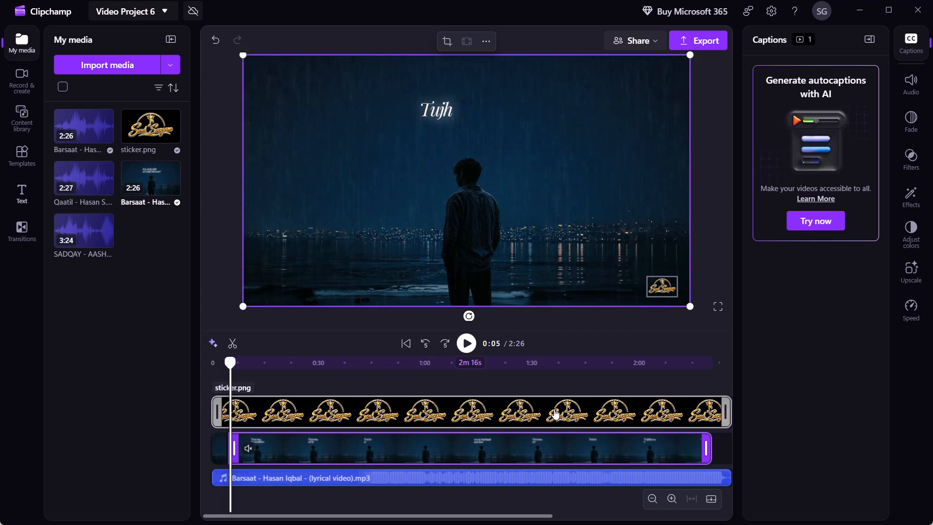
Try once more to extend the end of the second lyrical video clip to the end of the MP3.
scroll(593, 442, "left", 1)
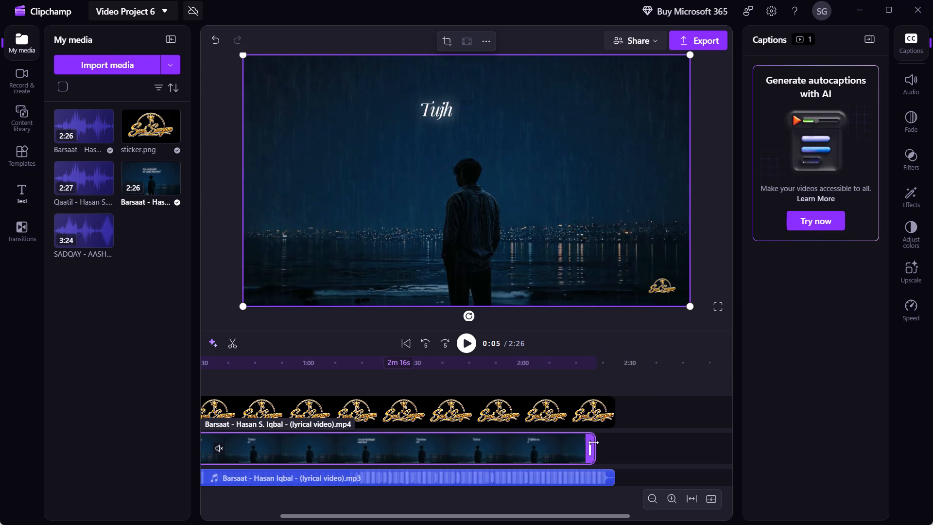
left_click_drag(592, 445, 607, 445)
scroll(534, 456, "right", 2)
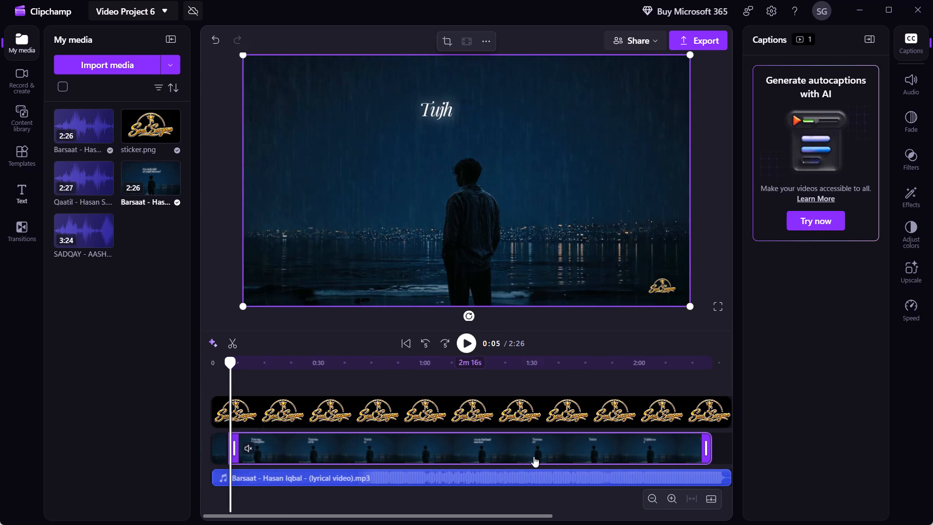
Play the opening seconds from the start of the timeline to check how the lyrics line up with the MP3.
left_click(223, 360)
left_click_drag(223, 360, 162, 375)
left_click(466, 343)
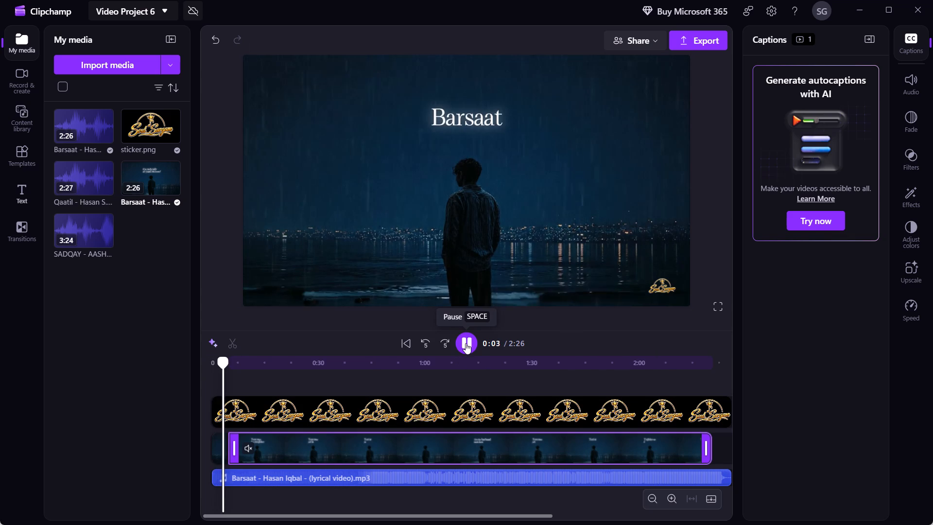
key("0")
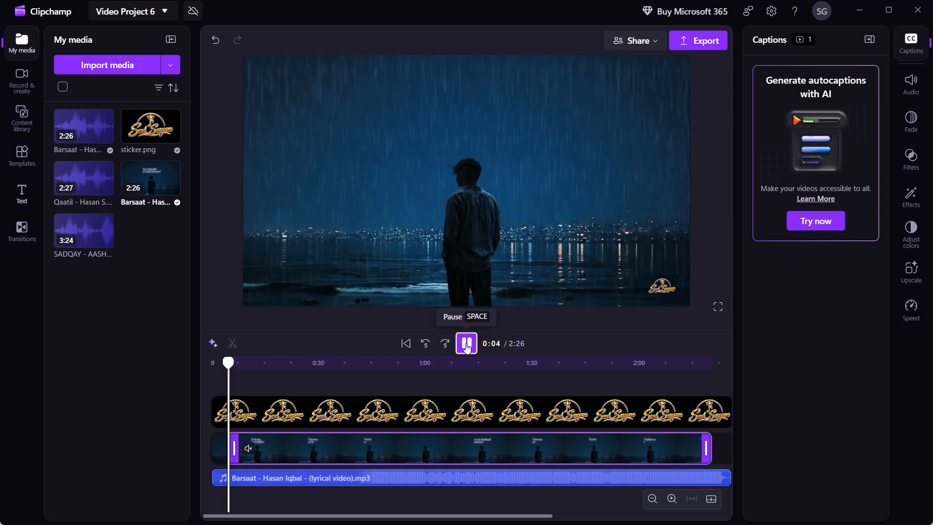
type("00")
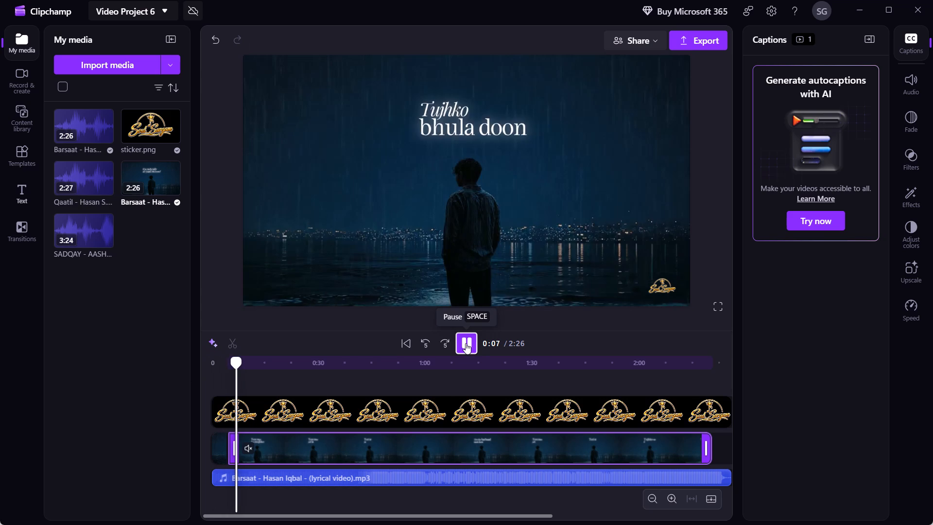
key("Left")
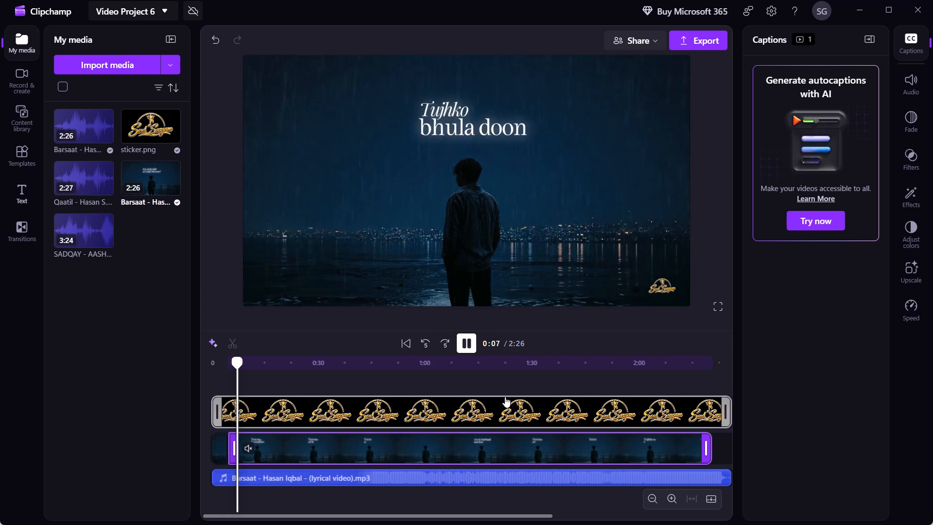
key("ctrl+Left")
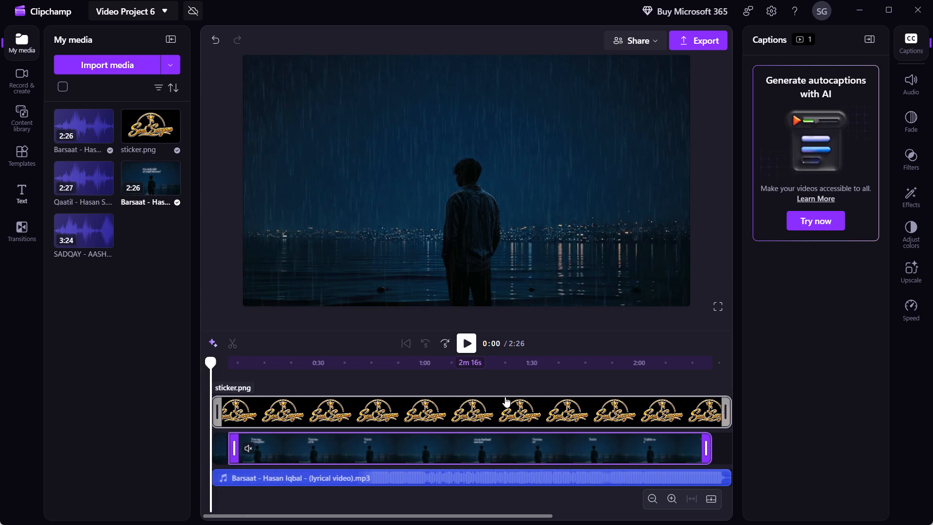
key("space")
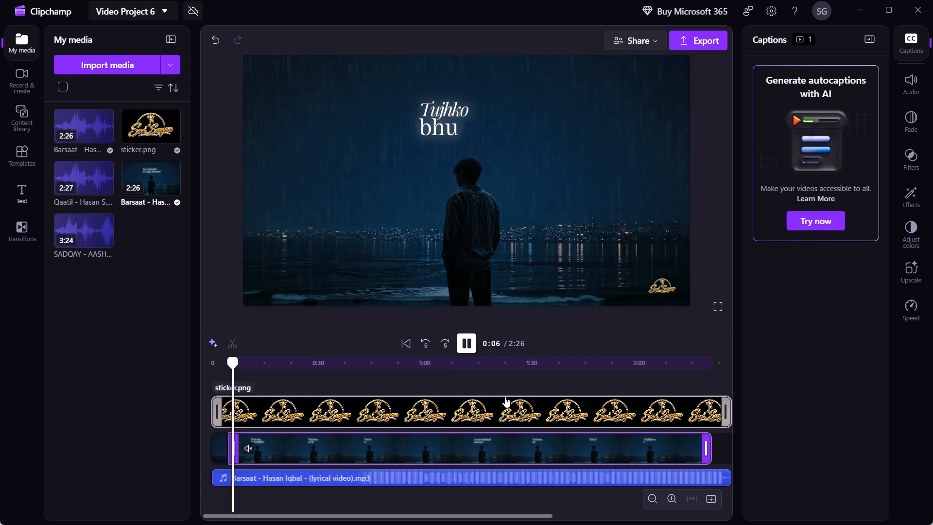
key("space")
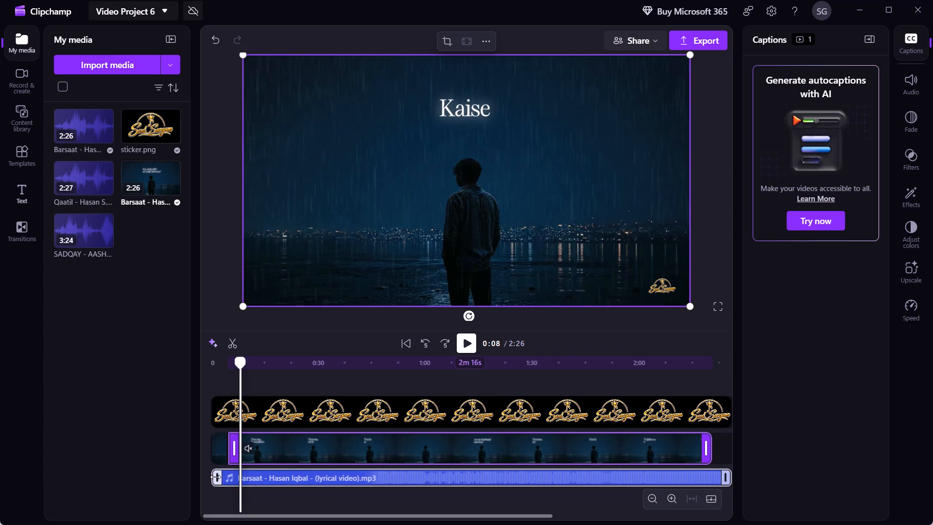
Trim about 4 seconds off the start of the MP3, to a 2m 22s length, and move it back to 0:00.
left_click_drag(215, 477, 224, 477)
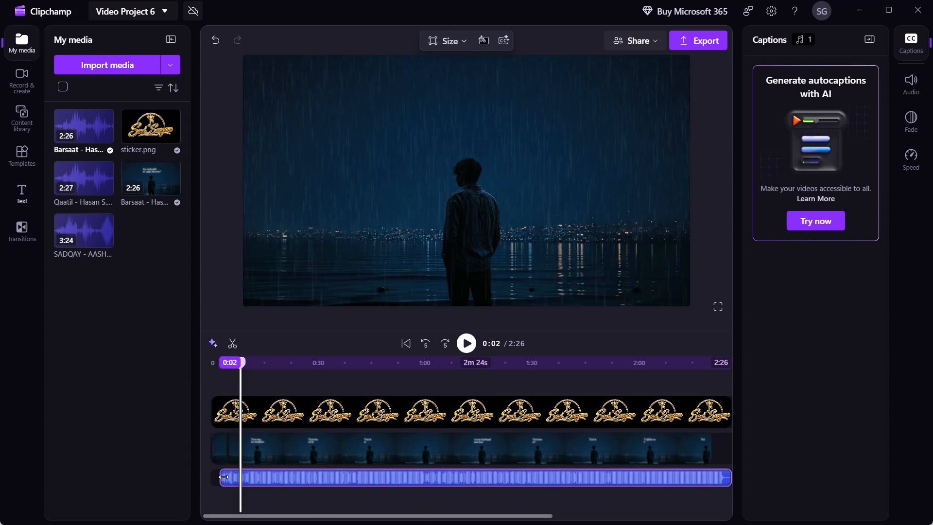
left_click_drag(224, 477, 227, 476)
left_click_drag(509, 476, 478, 479)
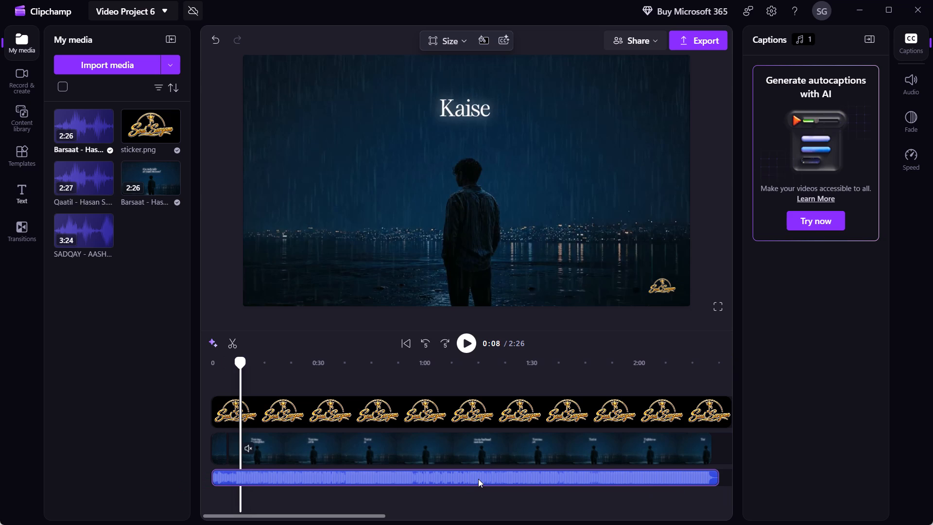
left_click(214, 474)
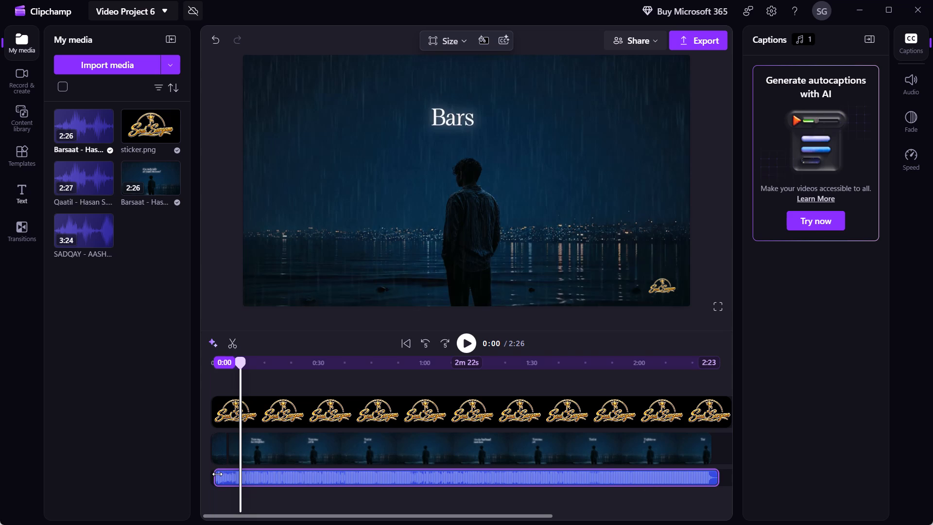
left_click_drag(315, 478, 293, 477)
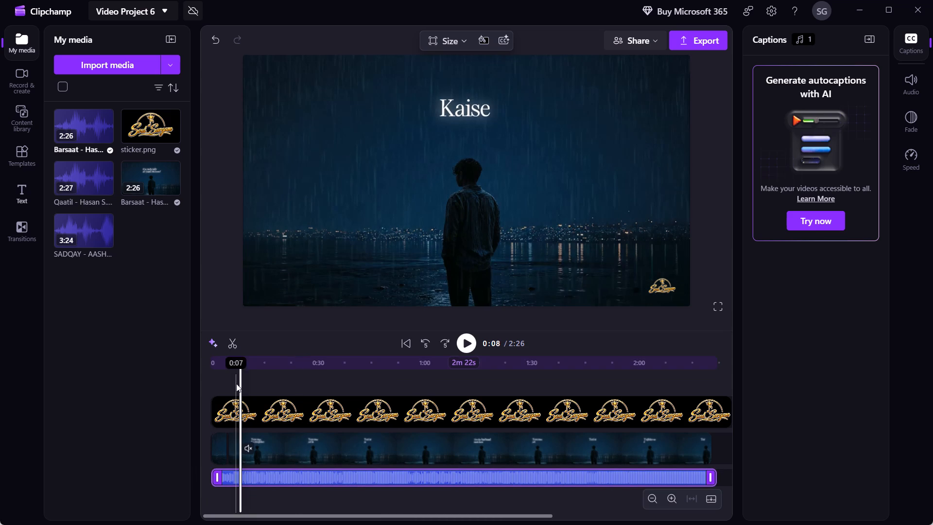
Play the opening 10 seconds from the start to check the lyrics against the trimmed MP3.
key("ctrl+Left")
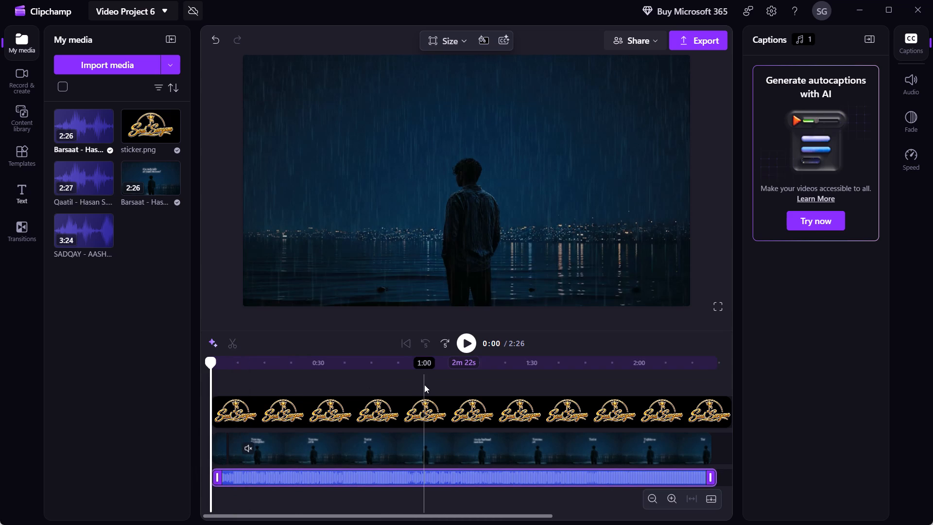
key("space")
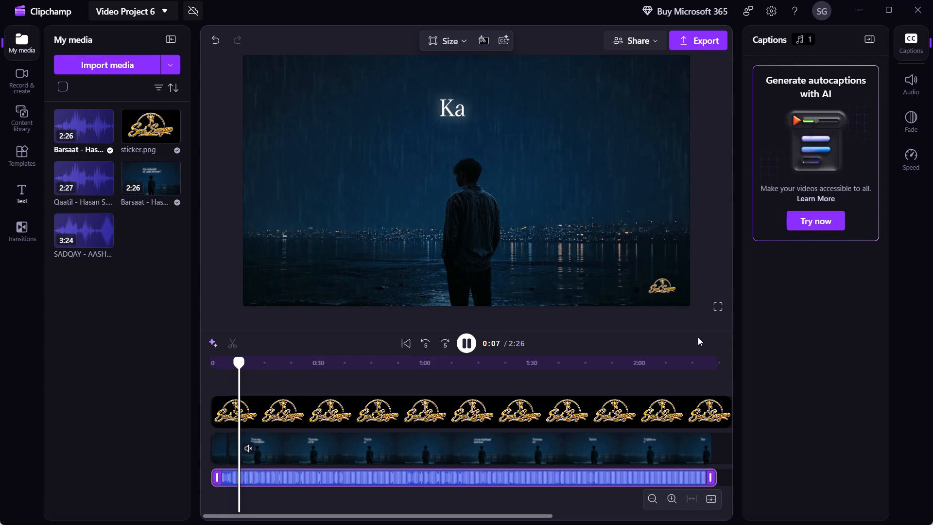
left_click(465, 348)
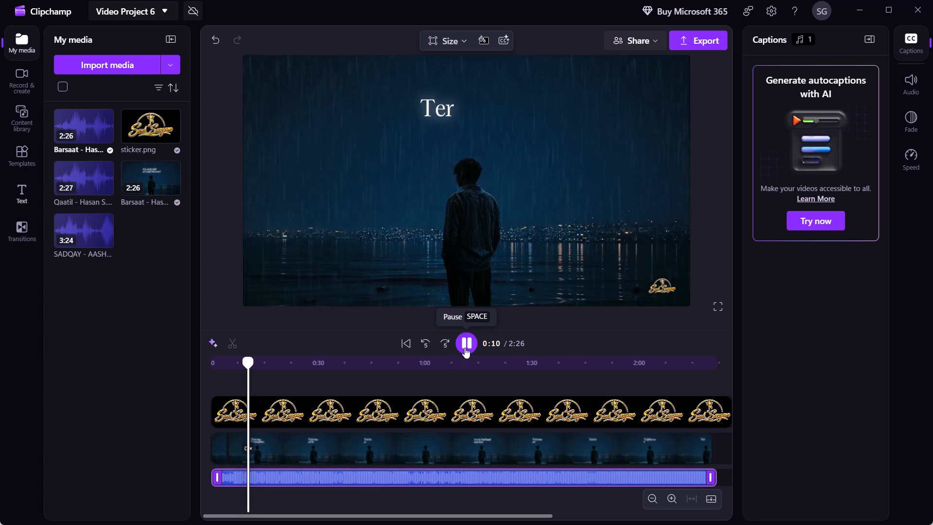
Trim the start of the MP3 further, to a 2m 21s length, and align it with the start of the timeline.
left_click_drag(214, 481, 216, 481)
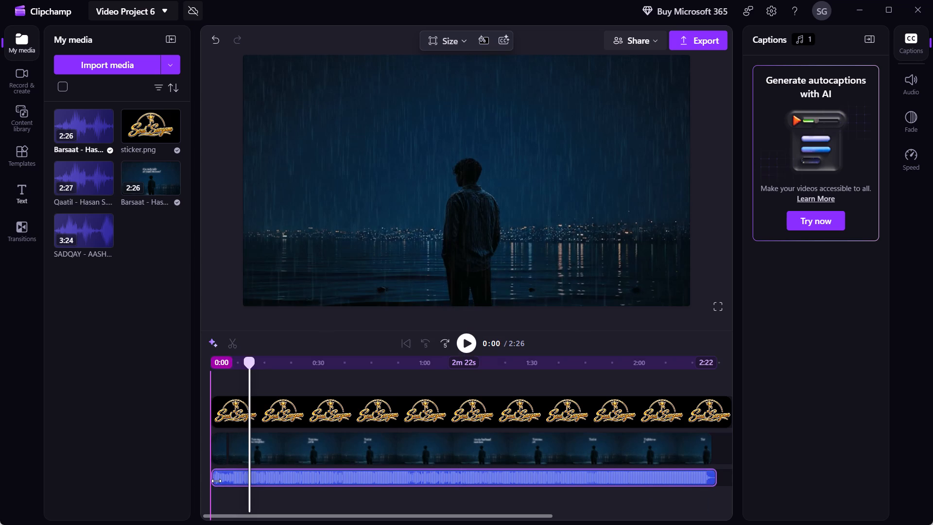
left_click_drag(216, 481, 219, 481)
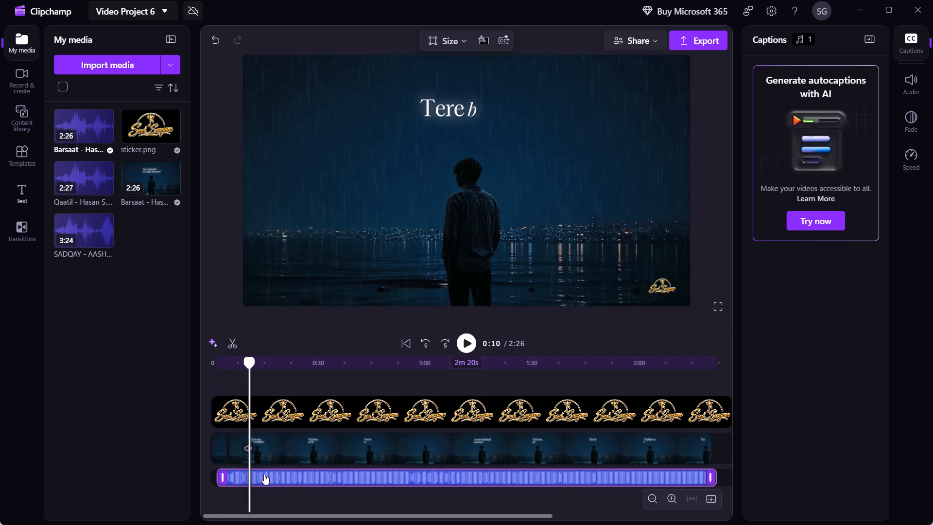
left_click_drag(269, 473, 252, 473)
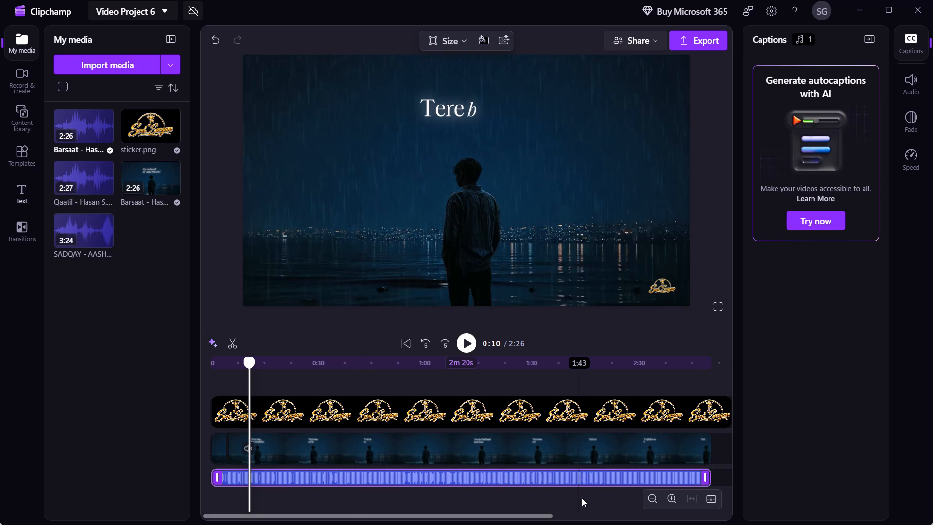
left_click(234, 475)
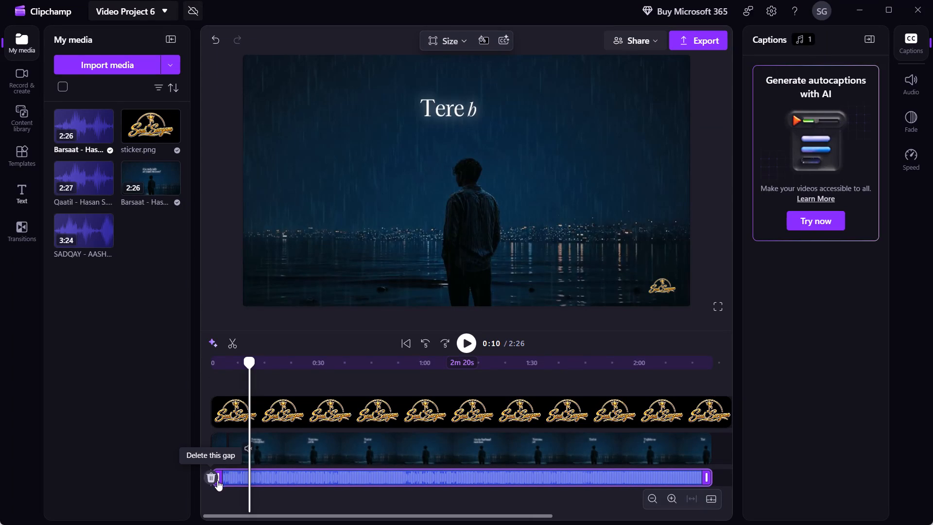
left_click_drag(214, 477, 205, 478)
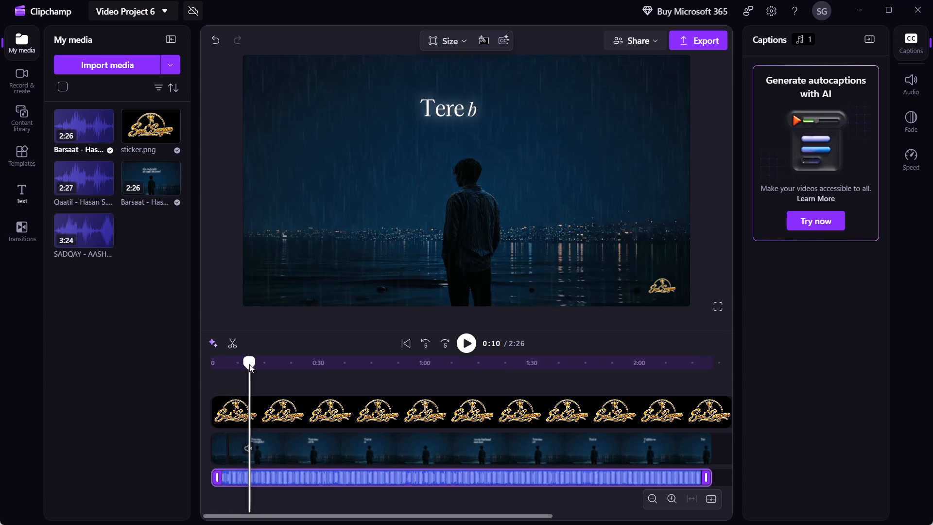
Play the project from 0:00 to check the lyric timing against the shortened MP3.
left_click_drag(249, 364, 128, 351)
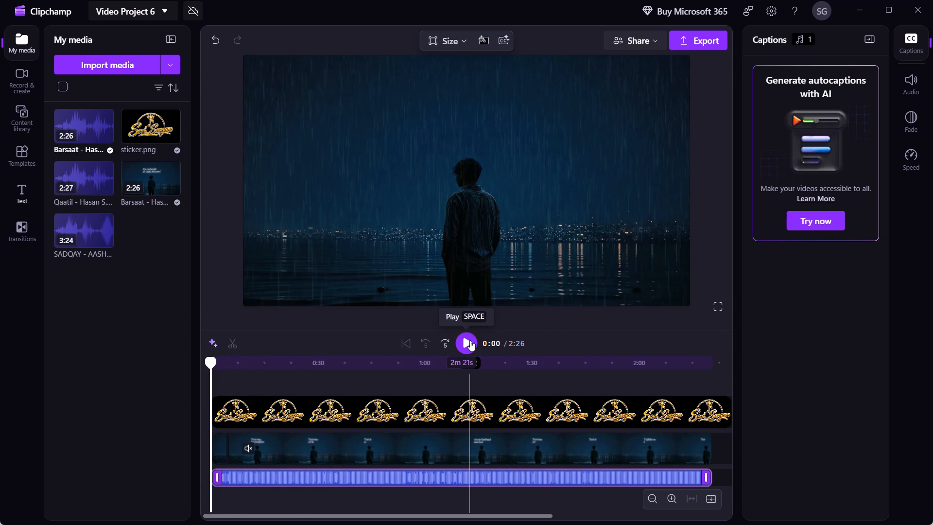
left_click(470, 340)
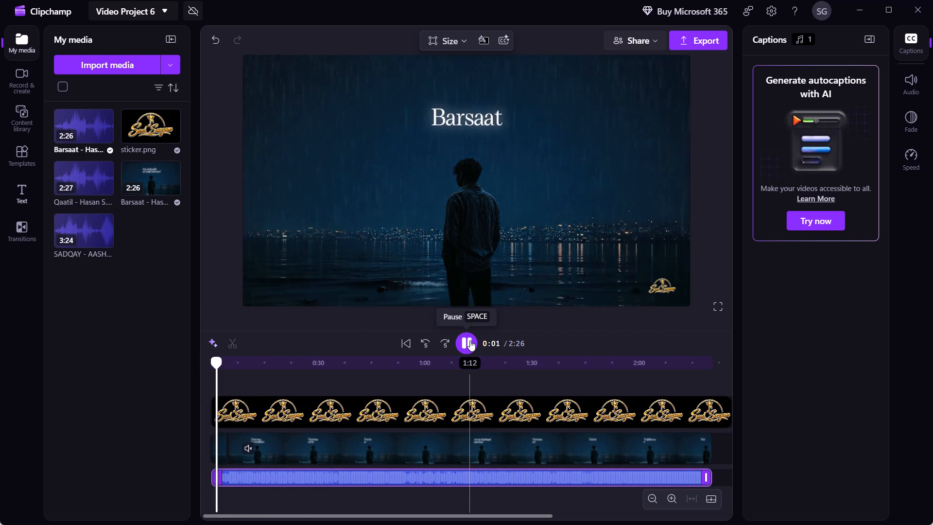
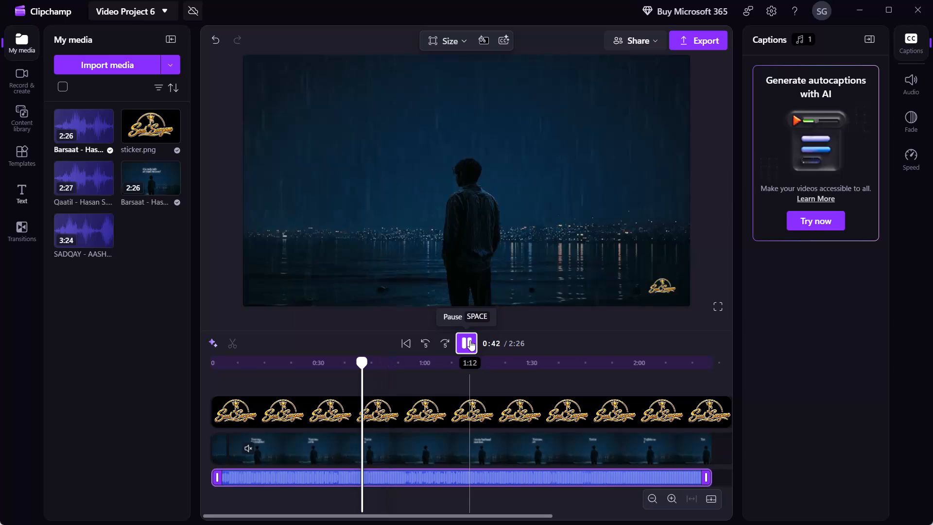
Move playback back from 0:42 to about 0:37 to recheck the lyric timing against the trimmed MP3.
key("Left")
key("Left")
key("Left")
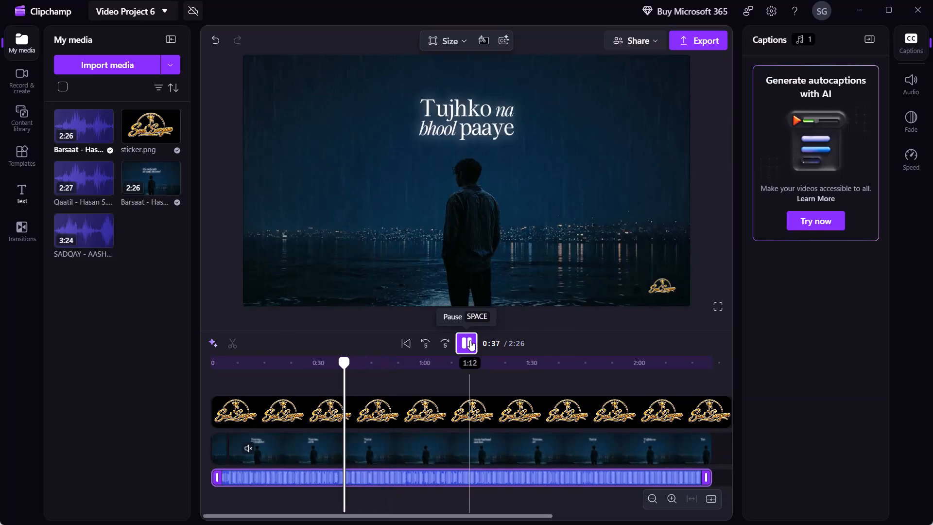